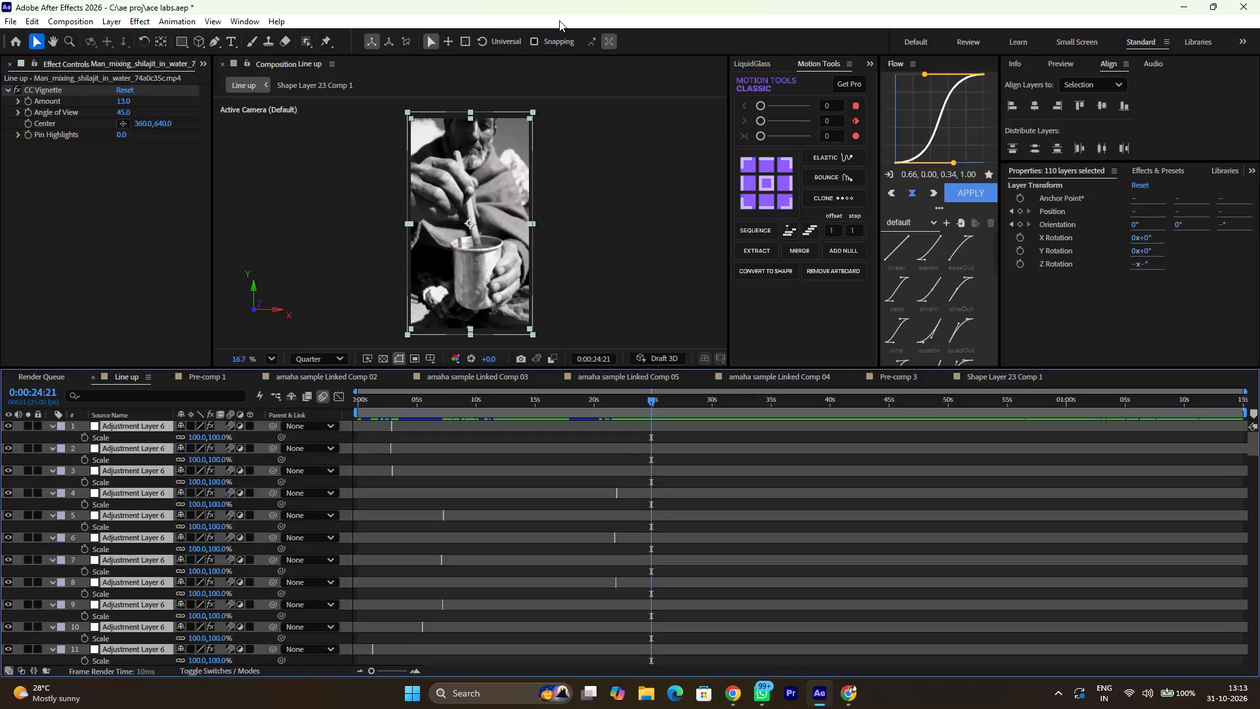
Reveal all modified properties of the selected layers in the Line up composition's timeline.
{"action": "type", "text": "uu"}
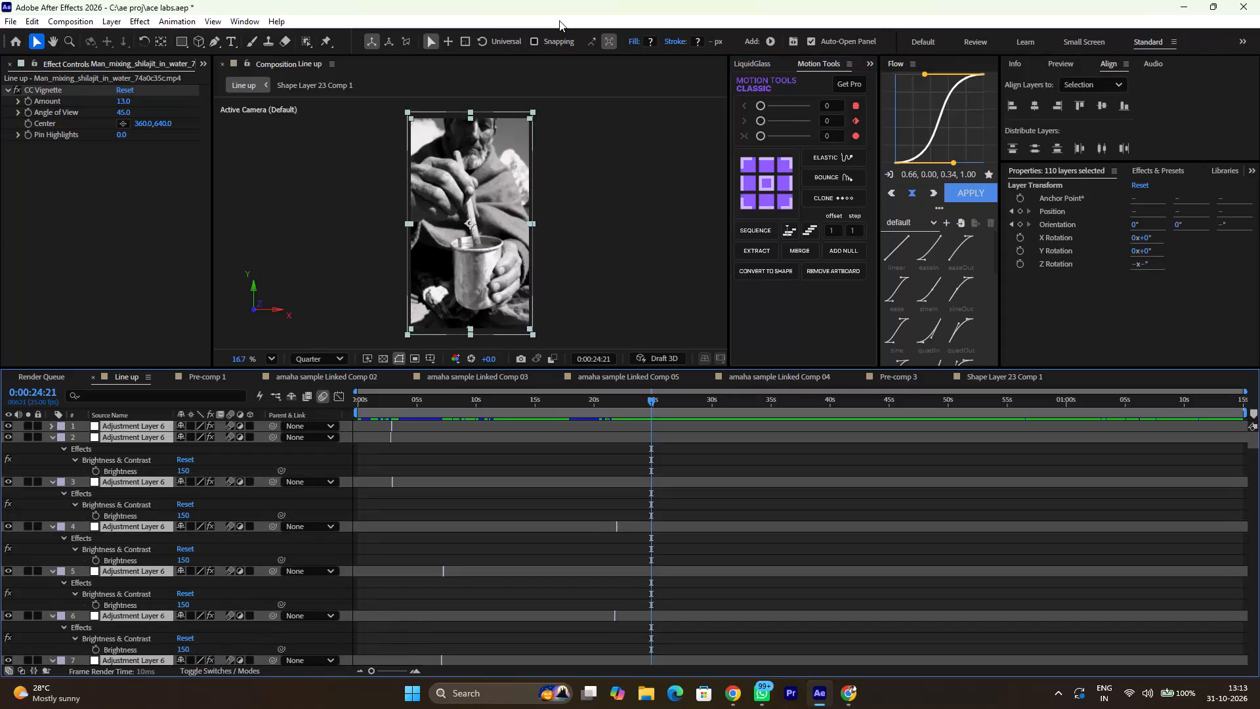
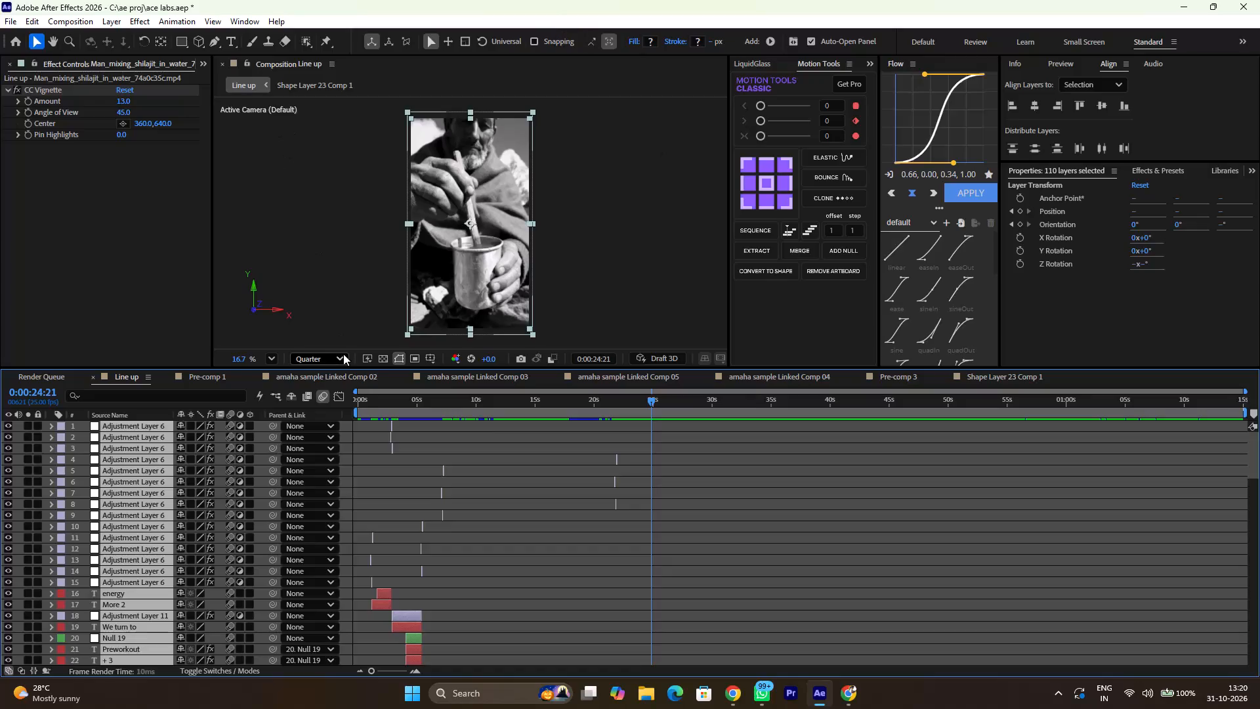
Examine the layer stack in the Line up composition's timeline, from the adjustment layers down to the Shilajit text layer.
{"action": "scroll", "coordinate": [635, 565], "scroll_direction": "left", "scroll_amount": 1}
{"action": "scroll", "coordinate": [635, 565], "scroll_direction": "down", "scroll_amount": 1}
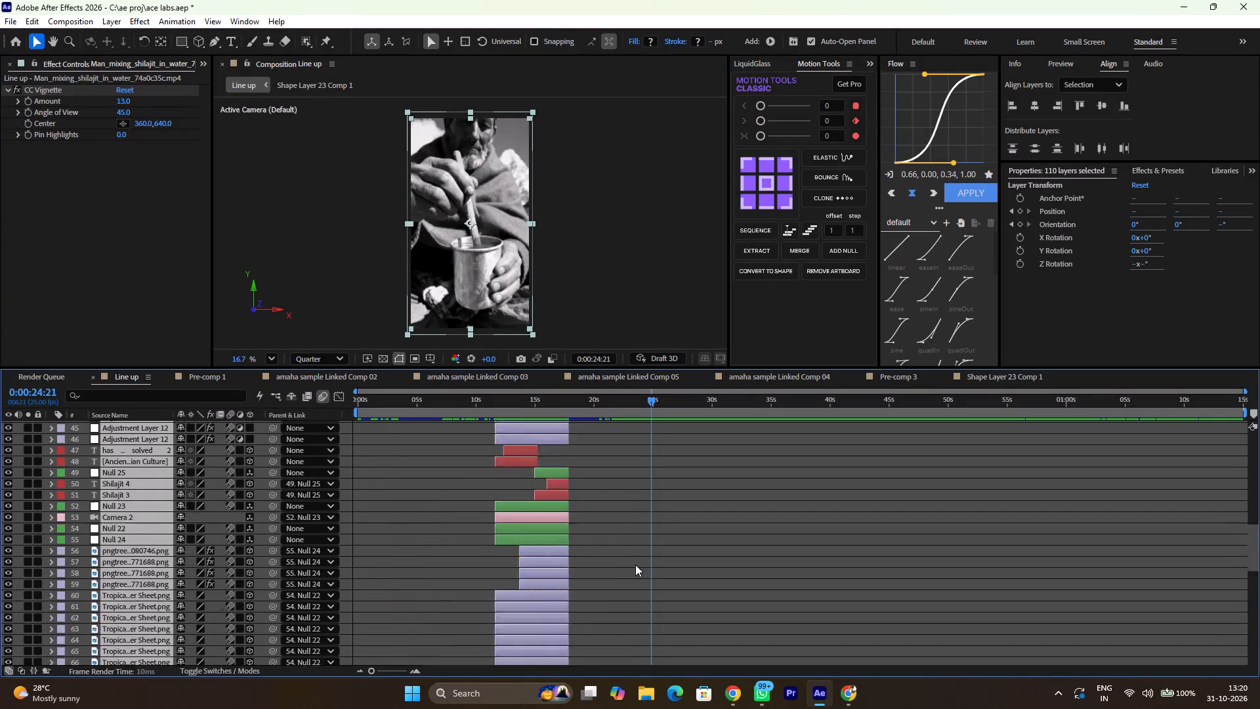
{"action": "scroll", "coordinate": [635, 565], "scroll_direction": "down", "scroll_amount": 2}
{"action": "scroll", "coordinate": [635, 565], "scroll_direction": "up", "scroll_amount": 5, "text": "ctrl"}
{"action": "scroll", "coordinate": [635, 565], "scroll_direction": "down", "scroll_amount": 2, "text": "ctrl"}
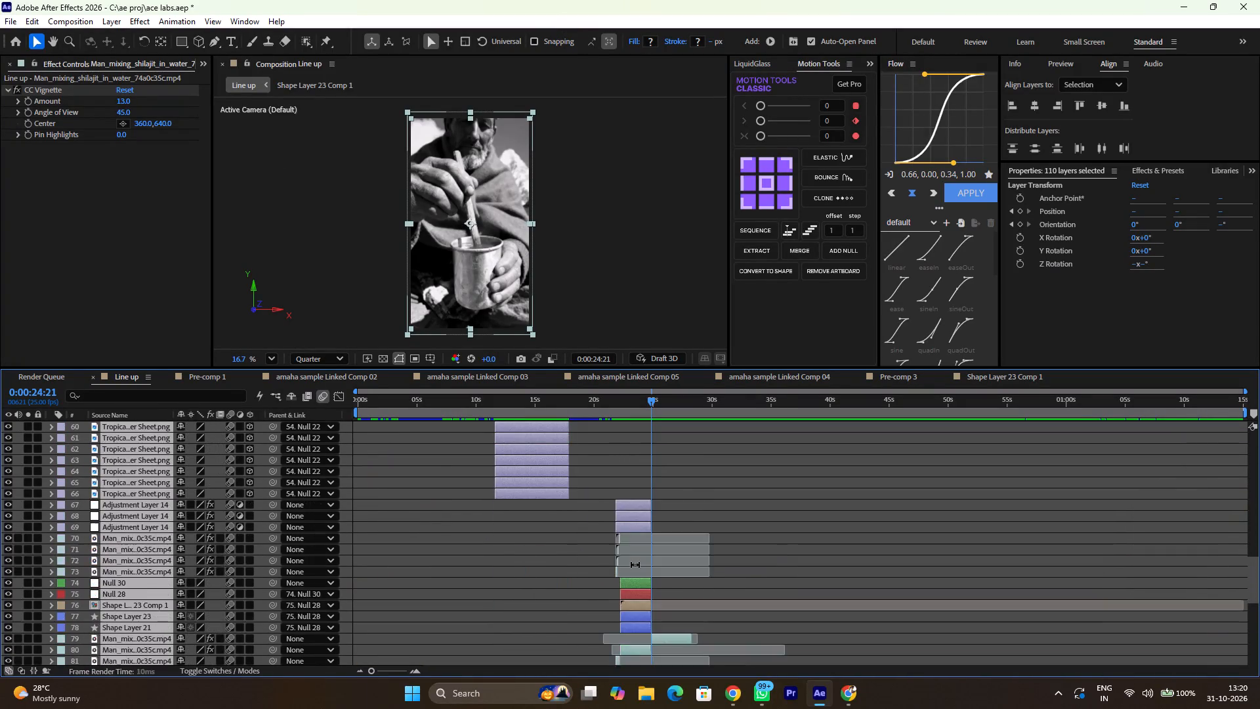
{"action": "scroll", "coordinate": [635, 565], "scroll_direction": "down", "scroll_amount": 3, "text": "ctrl"}
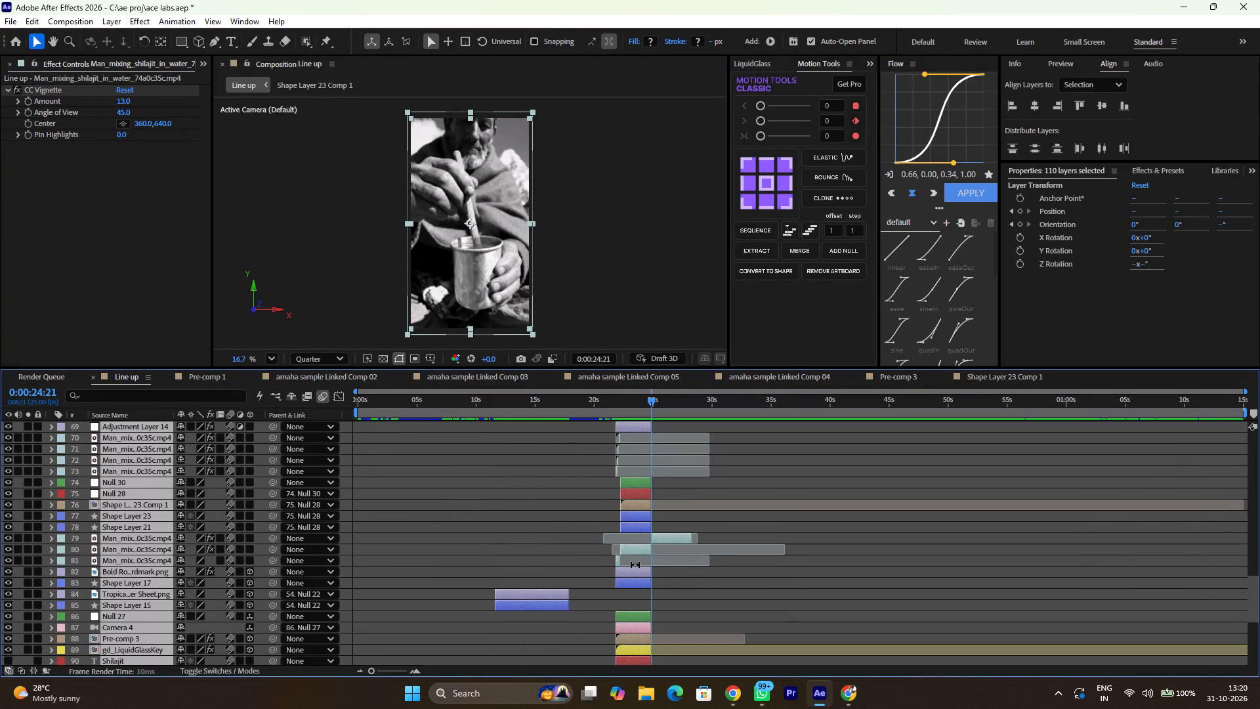
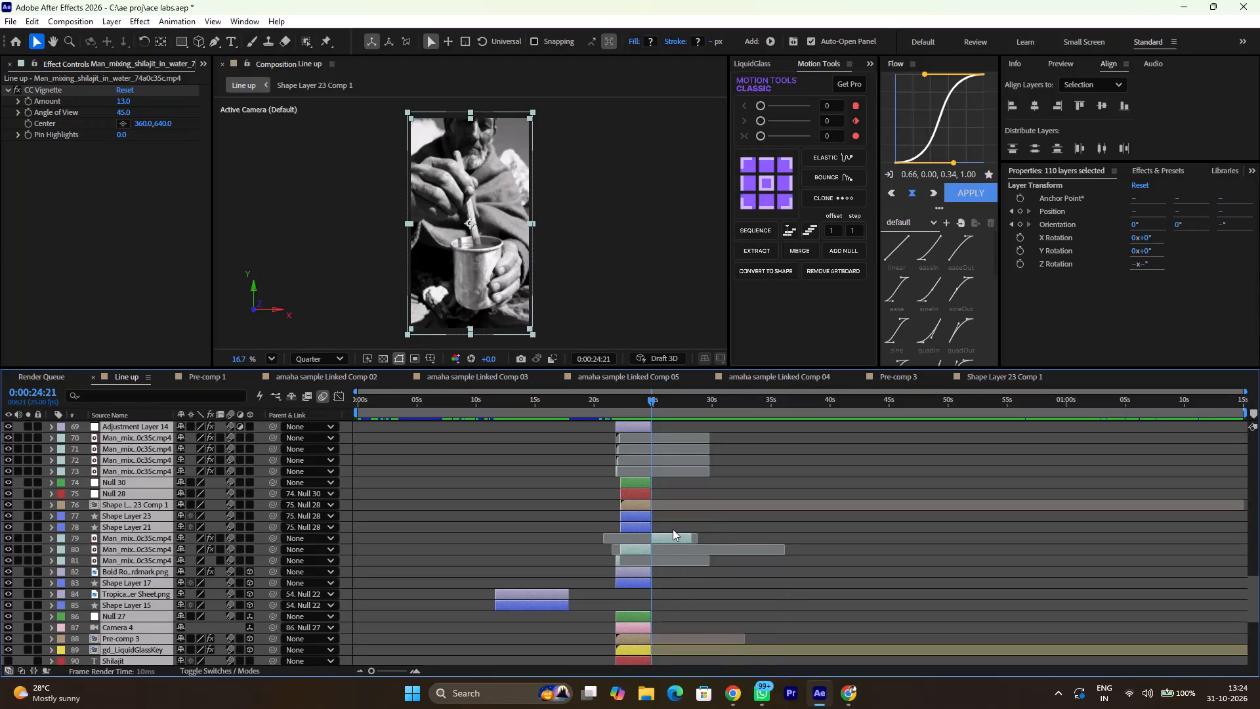
Clear the layer selection and scrub through the shilajit scene between about 21 and 24 seconds.
{"action": "left_click_drag", "start_coordinate": [640, 391], "coordinate": [625, 400]}
{"action": "left_click_drag", "start_coordinate": [625, 400], "coordinate": [616, 408]}
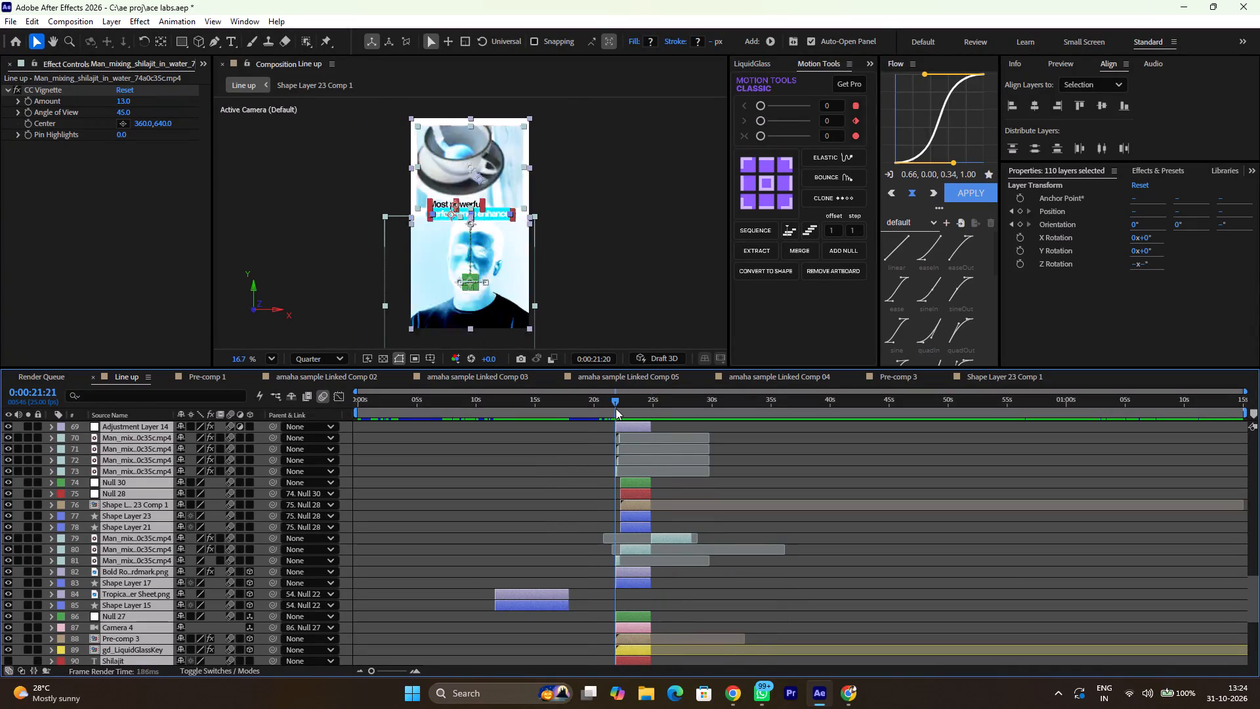
{"action": "left_click_drag", "start_coordinate": [616, 408], "coordinate": [621, 410]}
{"action": "left_click", "coordinate": [633, 462]}
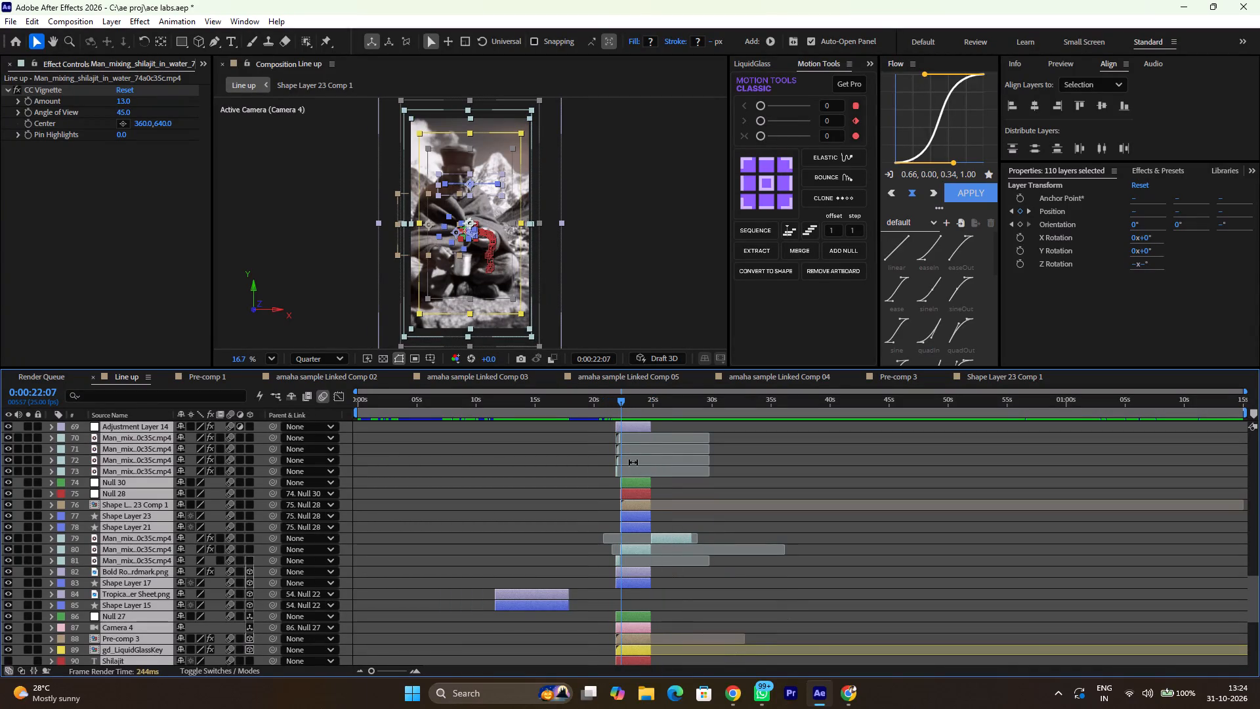
{"action": "left_click", "coordinate": [646, 454]}
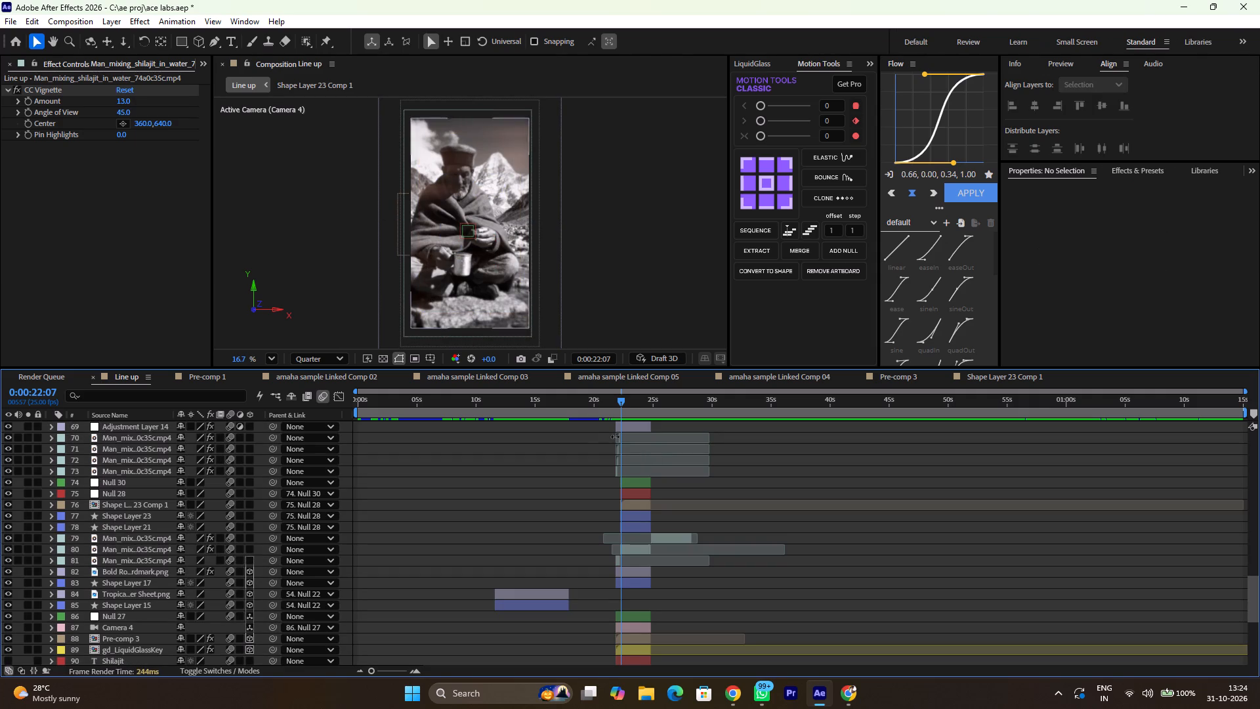
{"action": "left_click_drag", "start_coordinate": [624, 397], "coordinate": [648, 407]}
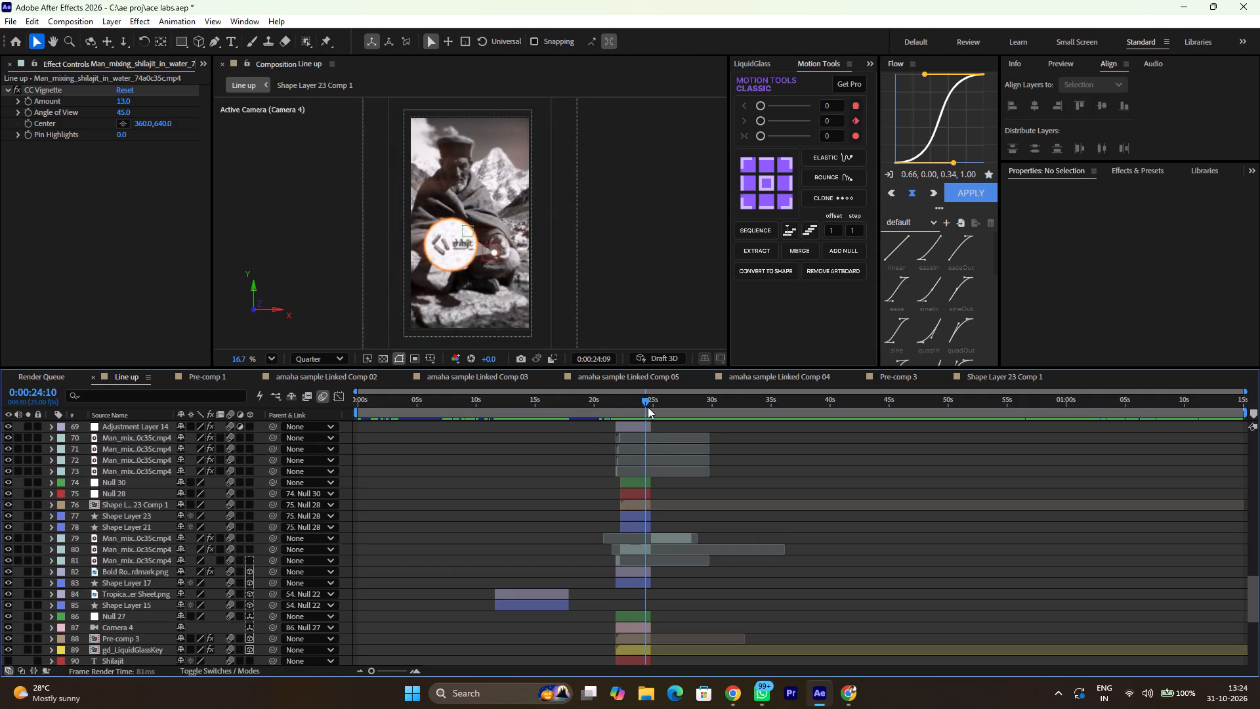
{"action": "left_click_drag", "start_coordinate": [648, 407], "coordinate": [604, 404]}
Preview playback of the shilajit scene, starting just before its first frames at about 21 seconds.
{"action": "key", "text": "space"}
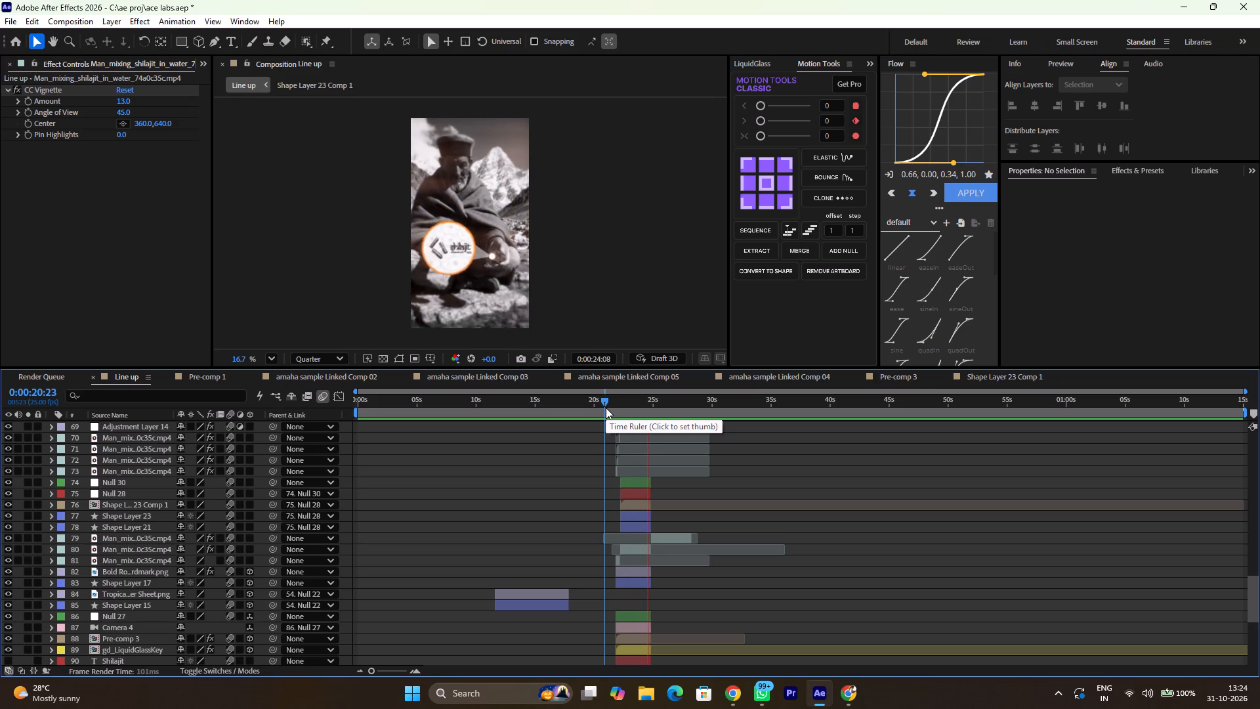
{"action": "left_click_drag", "start_coordinate": [619, 406], "coordinate": [612, 404]}
{"action": "key", "text": "space"}
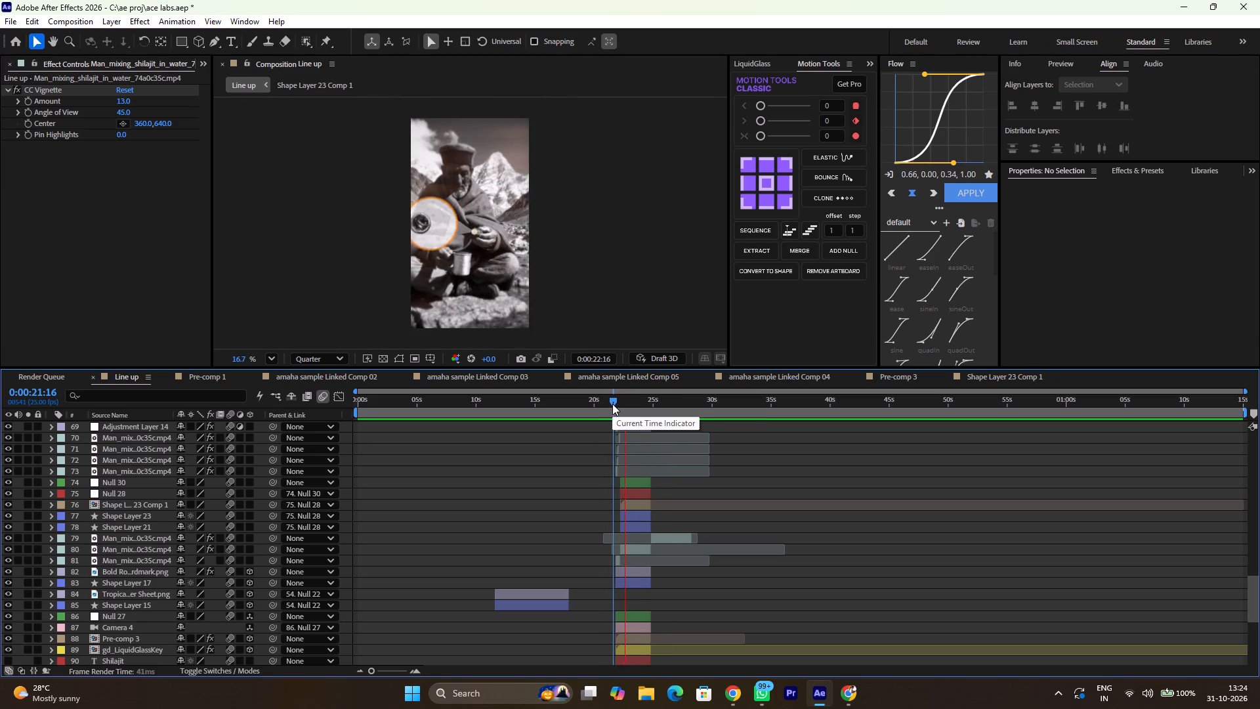
{"action": "key", "text": "space"}
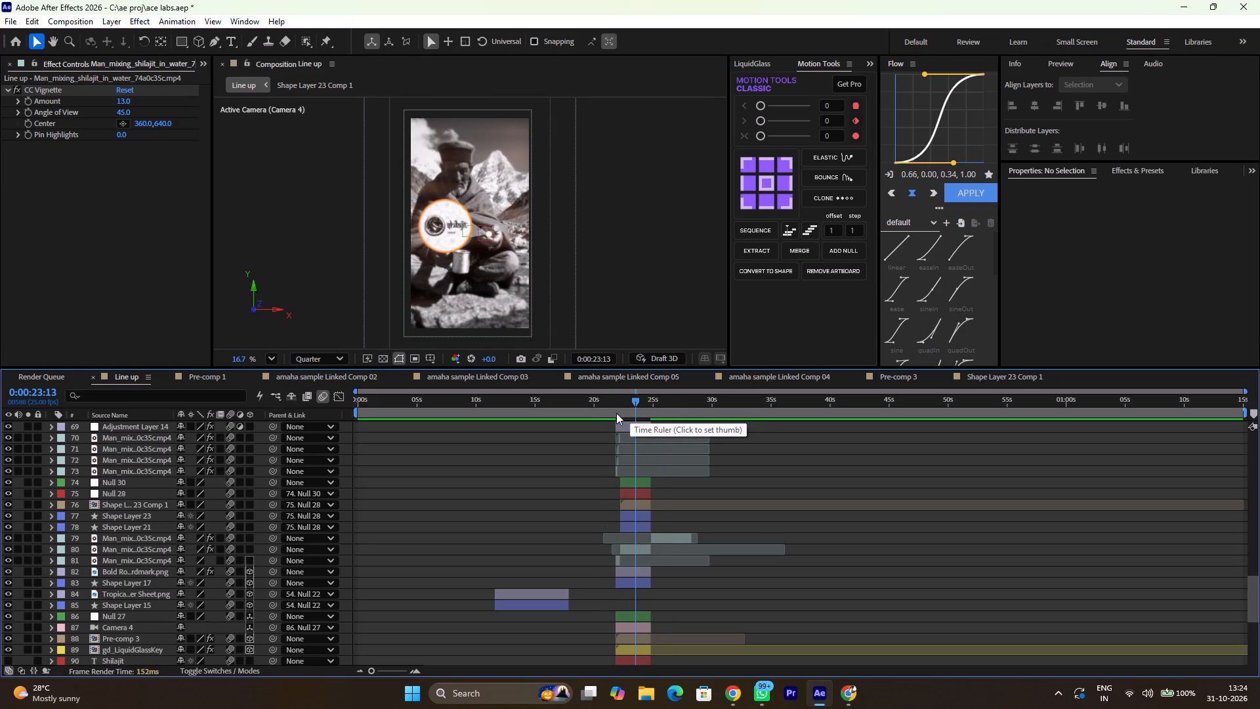
Examine the stacked Man_mixing clips and adjustment layers close up in the timeline, checking the frames around the shilajit scene's start at 0:00:21:21.
{"action": "left_click", "coordinate": [614, 408]}
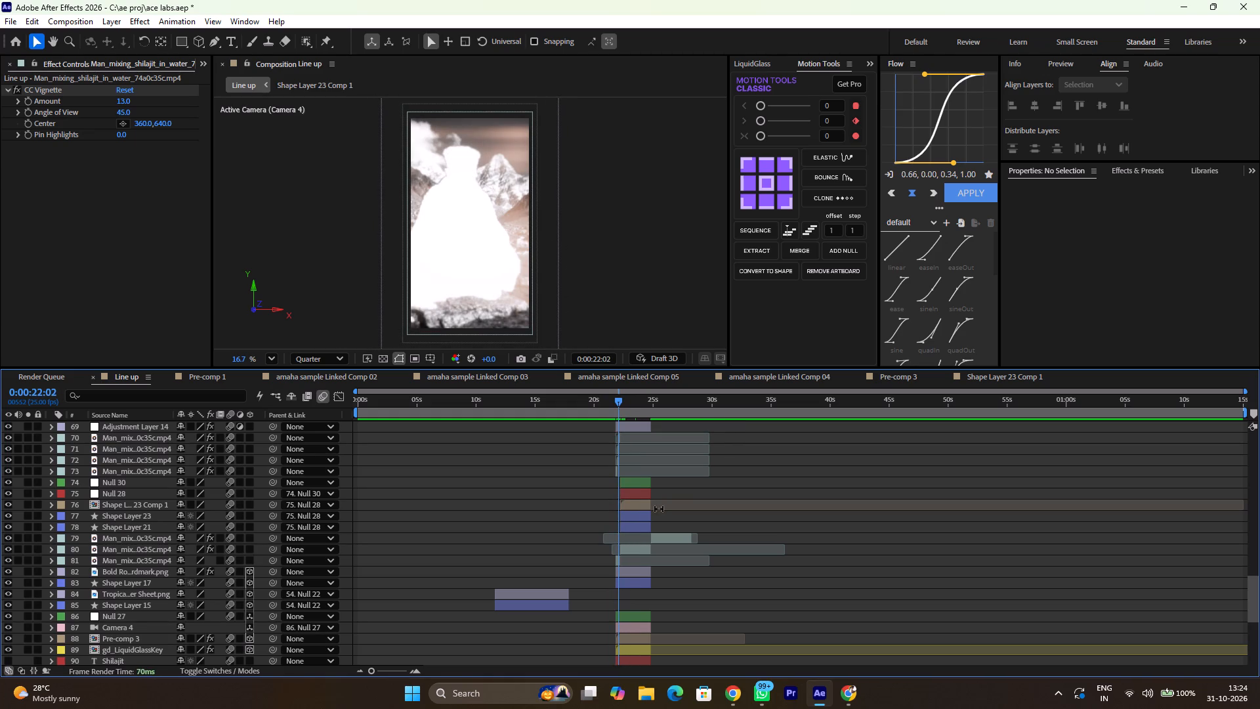
{"action": "key", "text": "space"}
{"action": "key", "text": "space"}
{"action": "key", "text": "space"}
{"action": "key", "text": "space"}
{"action": "key", "text": "space"}
{"action": "key", "text": "space"}
{"action": "key", "text": "space"}
{"action": "key", "text": "space"}
{"action": "key", "text": "space"}
{"action": "key", "text": "space"}
{"action": "key", "text": "space"}
{"action": "key", "text": "space"}
{"action": "key", "text": "space"}
{"action": "key", "text": "space"}
{"action": "key", "text": "space"}
{"action": "key", "text": "space"}
{"action": "scroll", "coordinate": [623, 506], "scroll_direction": "up", "scroll_amount": 4, "text": "ctrl"}
{"action": "key", "text": "space"}
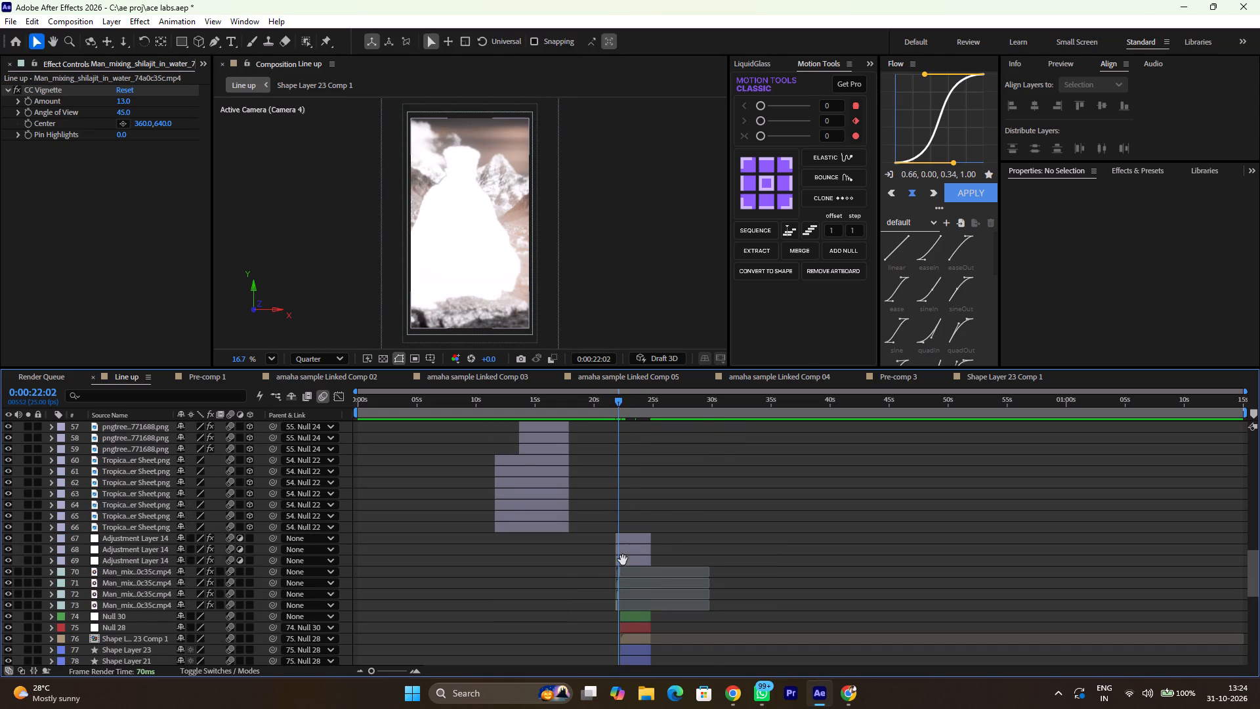
{"action": "scroll", "coordinate": [623, 560], "scroll_direction": "up", "scroll_amount": 5, "text": "ctrl"}
{"action": "scroll", "coordinate": [623, 560], "scroll_direction": "down", "scroll_amount": 2}
{"action": "scroll", "coordinate": [623, 560], "scroll_direction": "up", "scroll_amount": 2, "text": "ctrl+alt"}
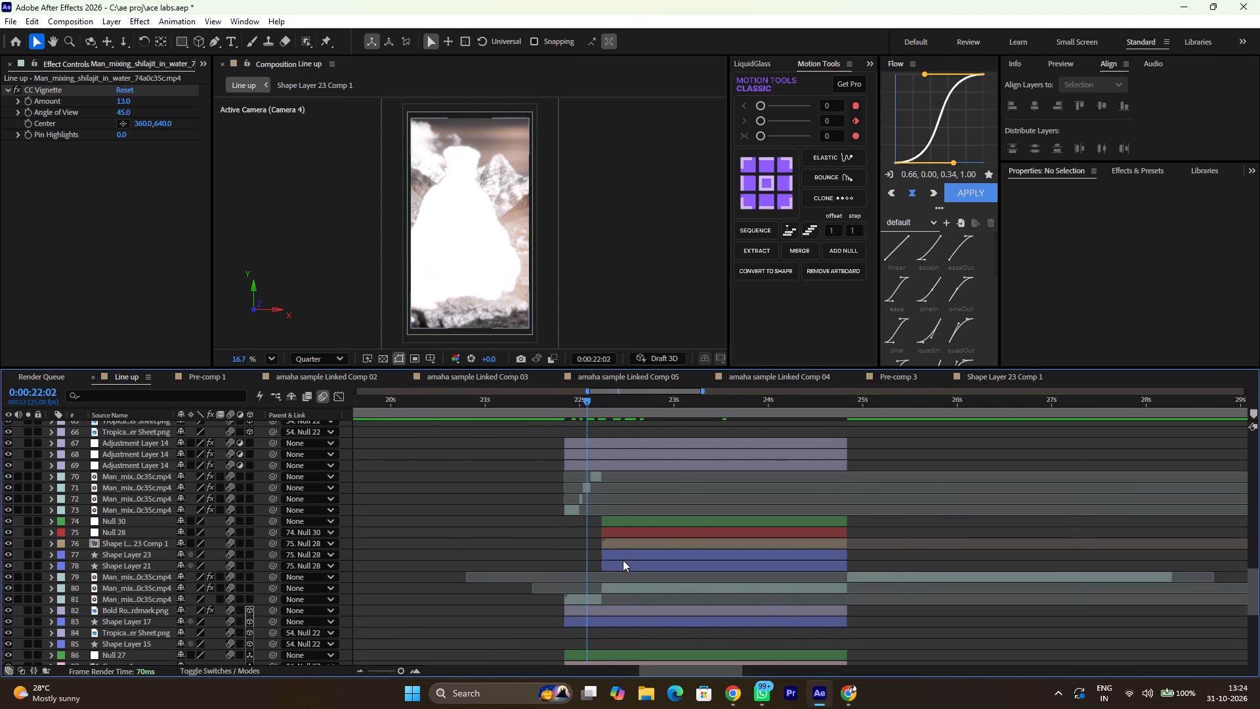
{"action": "scroll", "coordinate": [623, 560], "scroll_direction": "up", "scroll_amount": 2, "text": "ctrl+alt"}
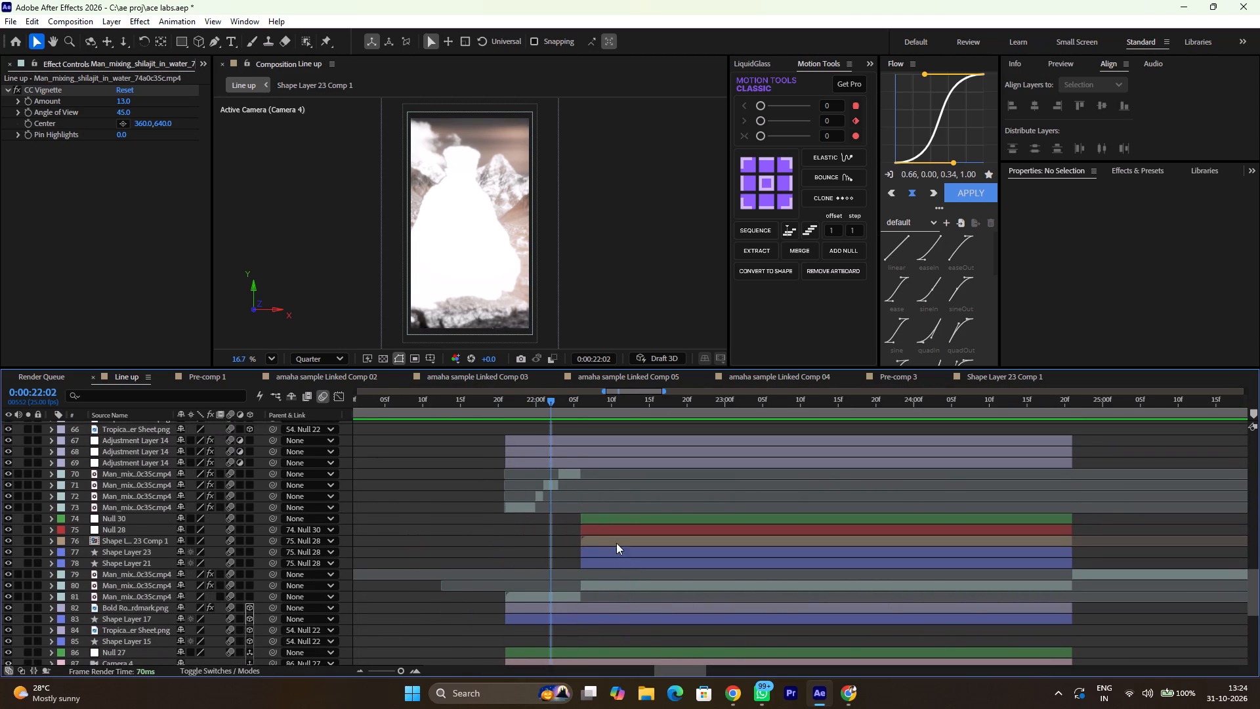
{"action": "left_click_drag", "start_coordinate": [514, 408], "coordinate": [500, 410]}
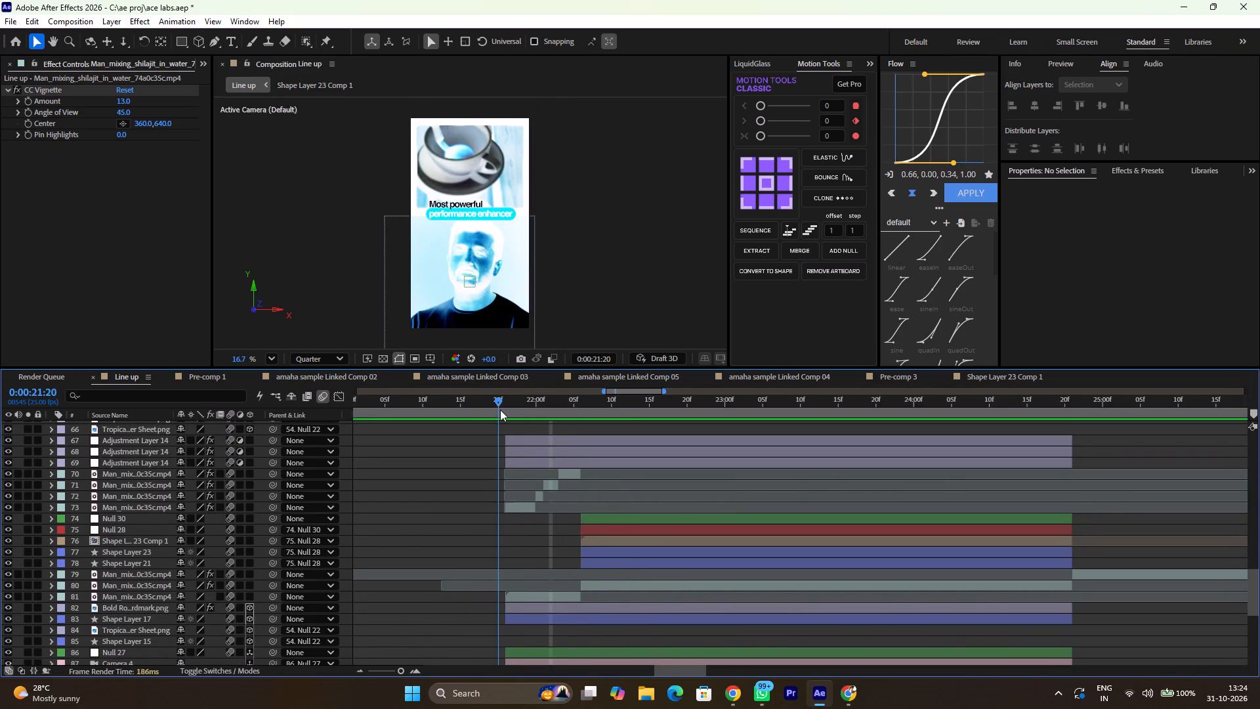
{"action": "left_click_drag", "start_coordinate": [500, 410], "coordinate": [506, 412]}
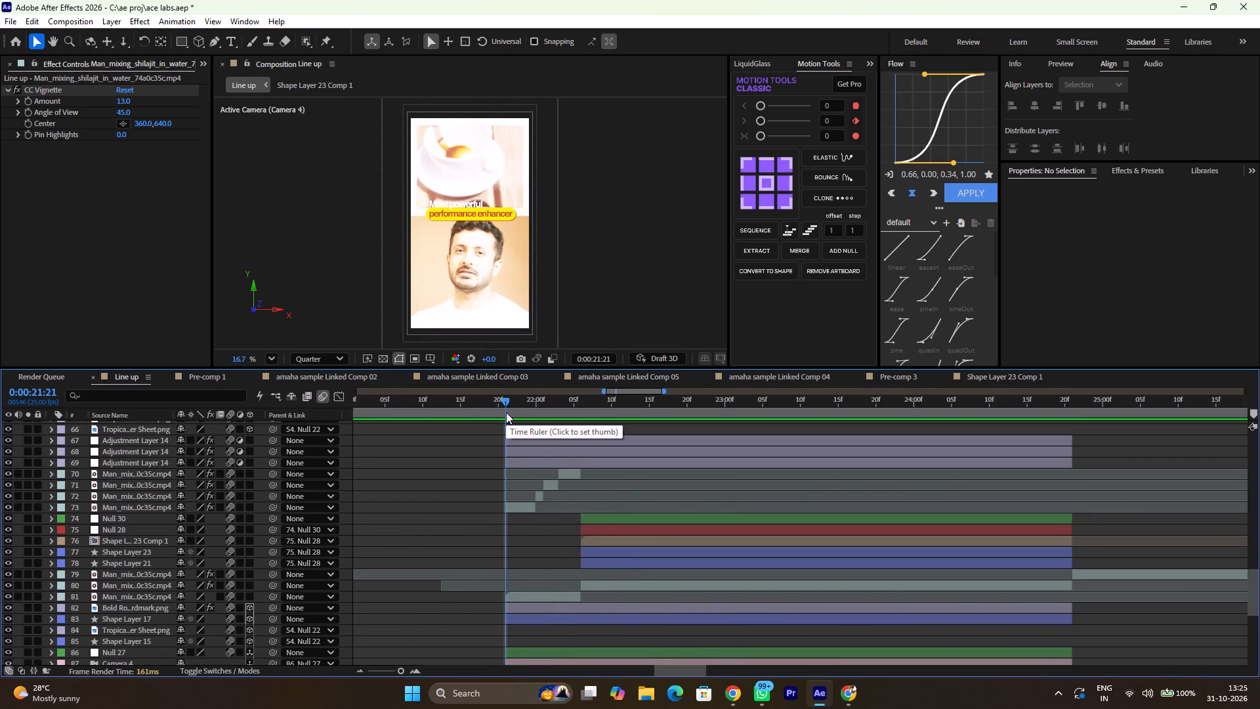
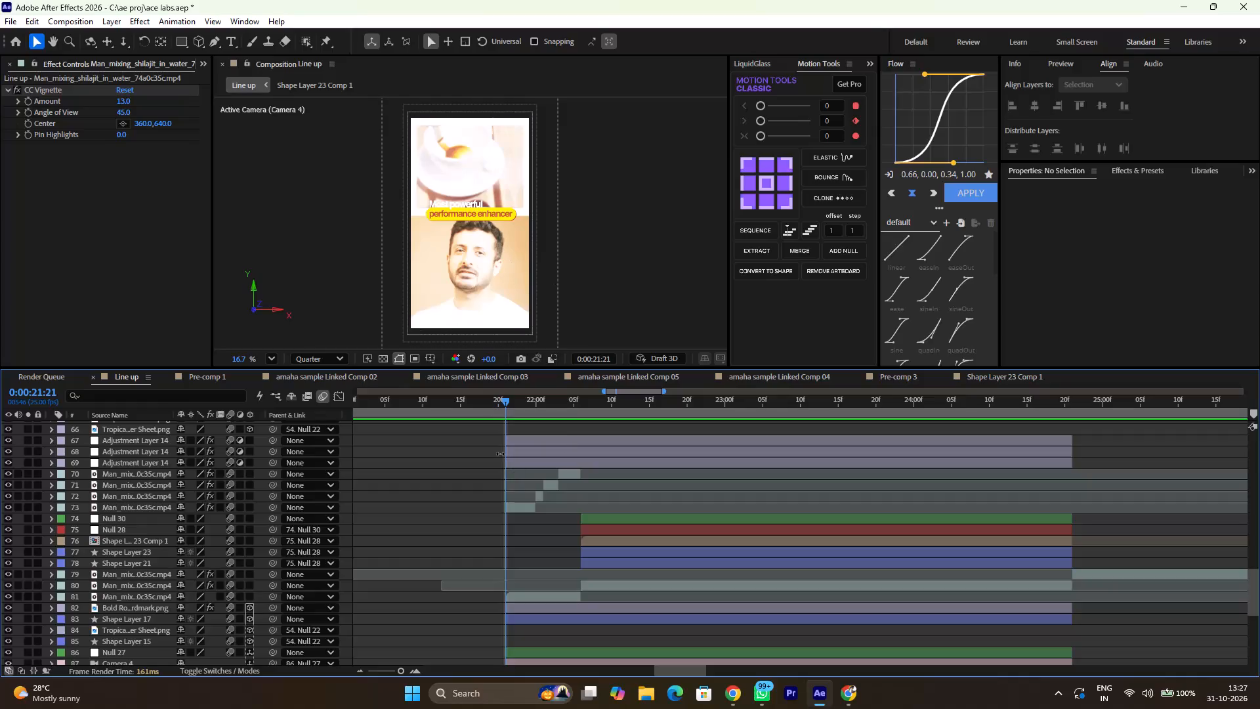
Scrub through the shilajit scene between 0:00:21:21 and about 0:00:23:10, ending at the clip change at 0:00:22:06.
{"action": "left_click_drag", "start_coordinate": [503, 406], "coordinate": [551, 408]}
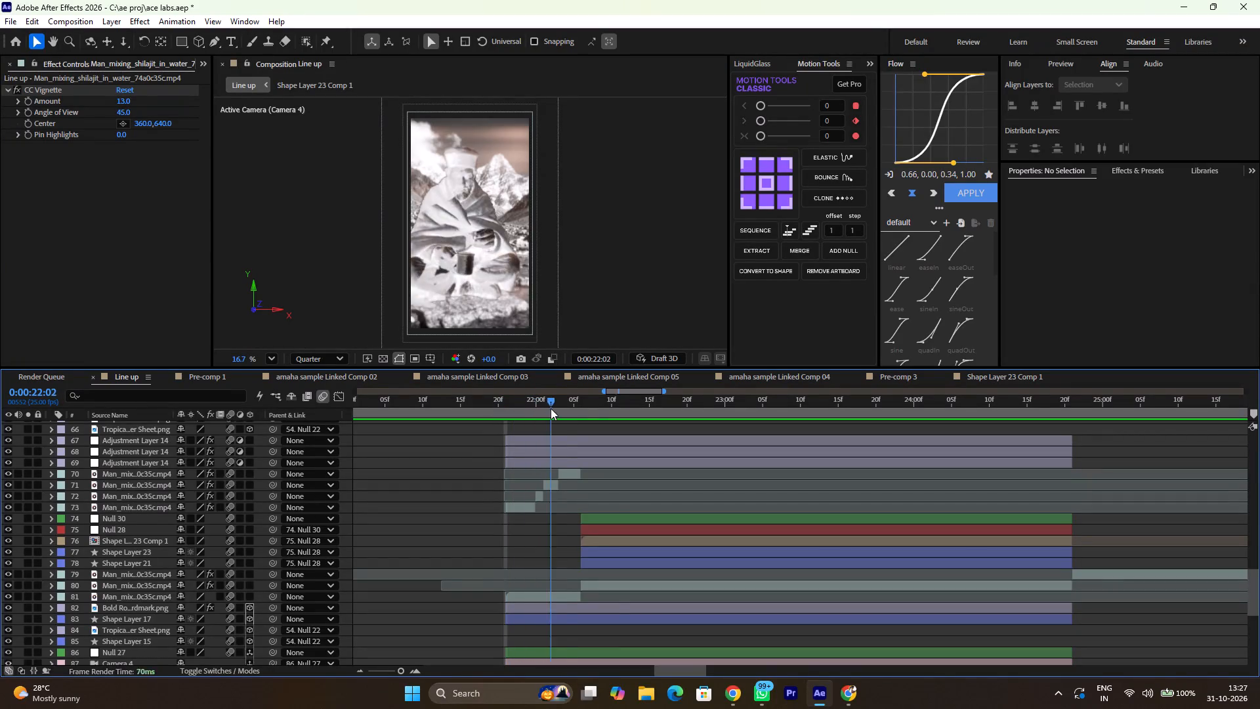
{"action": "left_click_drag", "start_coordinate": [551, 408], "coordinate": [778, 418]}
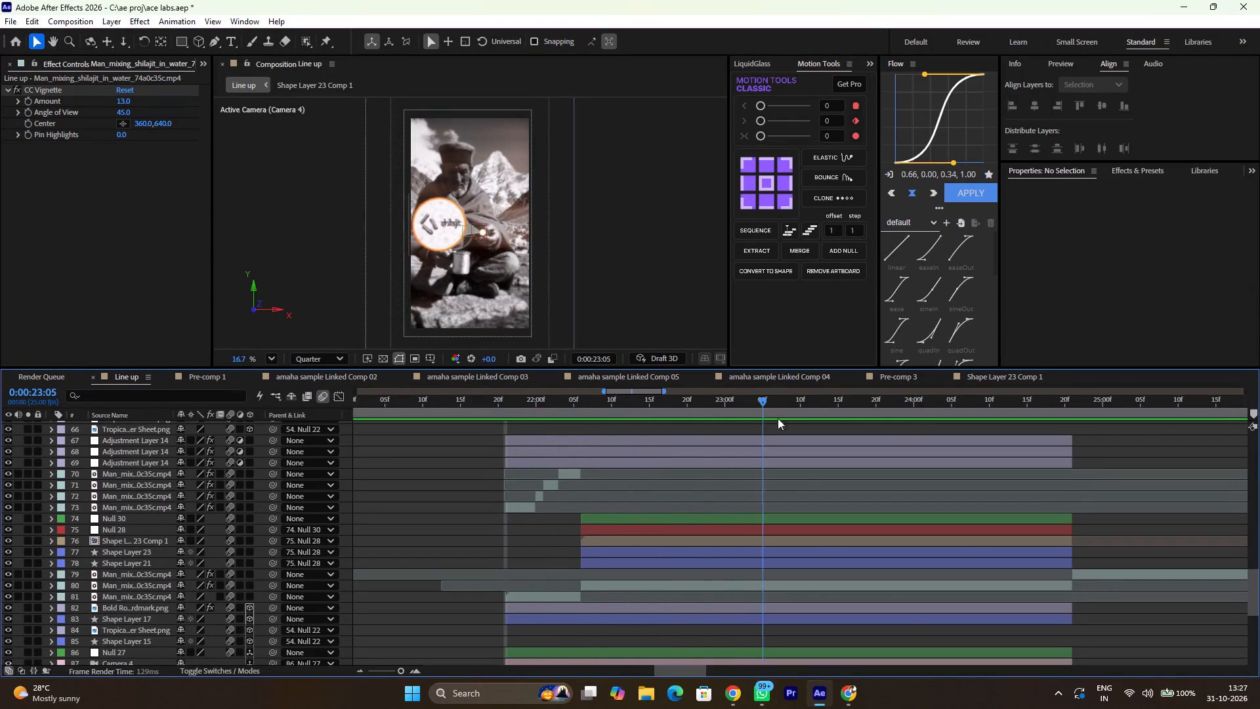
{"action": "left_click_drag", "start_coordinate": [778, 418], "coordinate": [815, 419]}
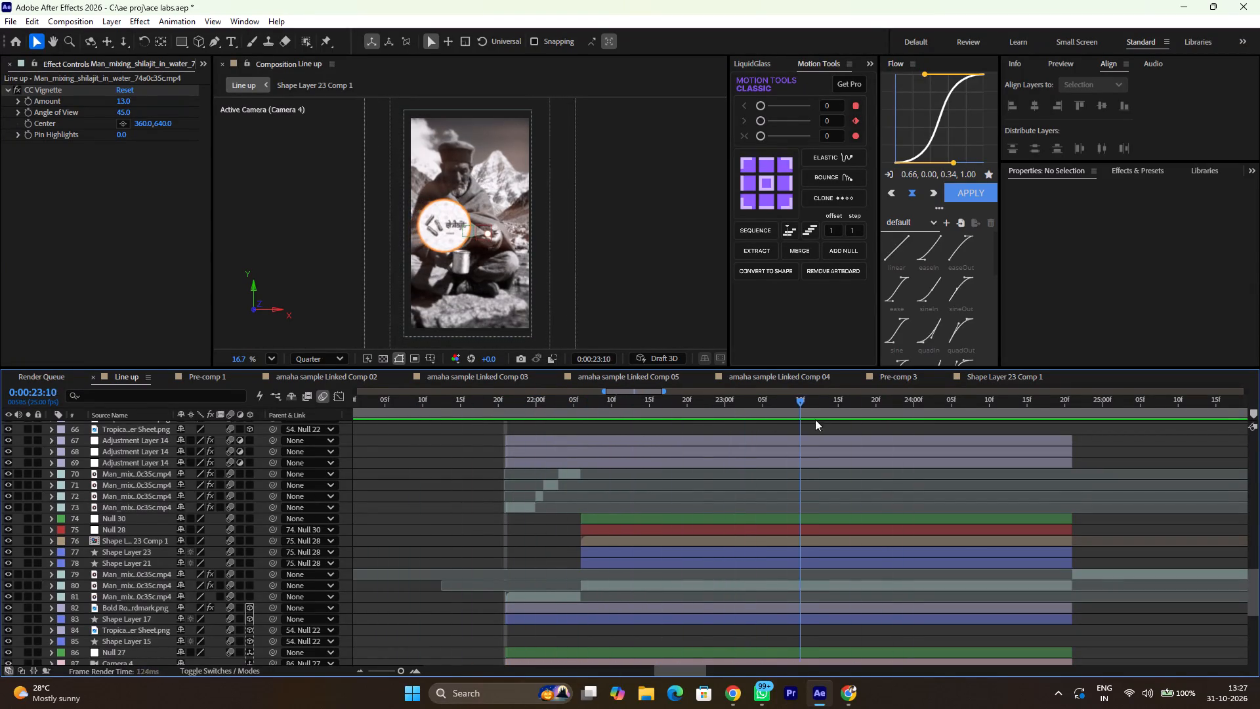
{"action": "left_click_drag", "start_coordinate": [815, 419], "coordinate": [763, 412]}
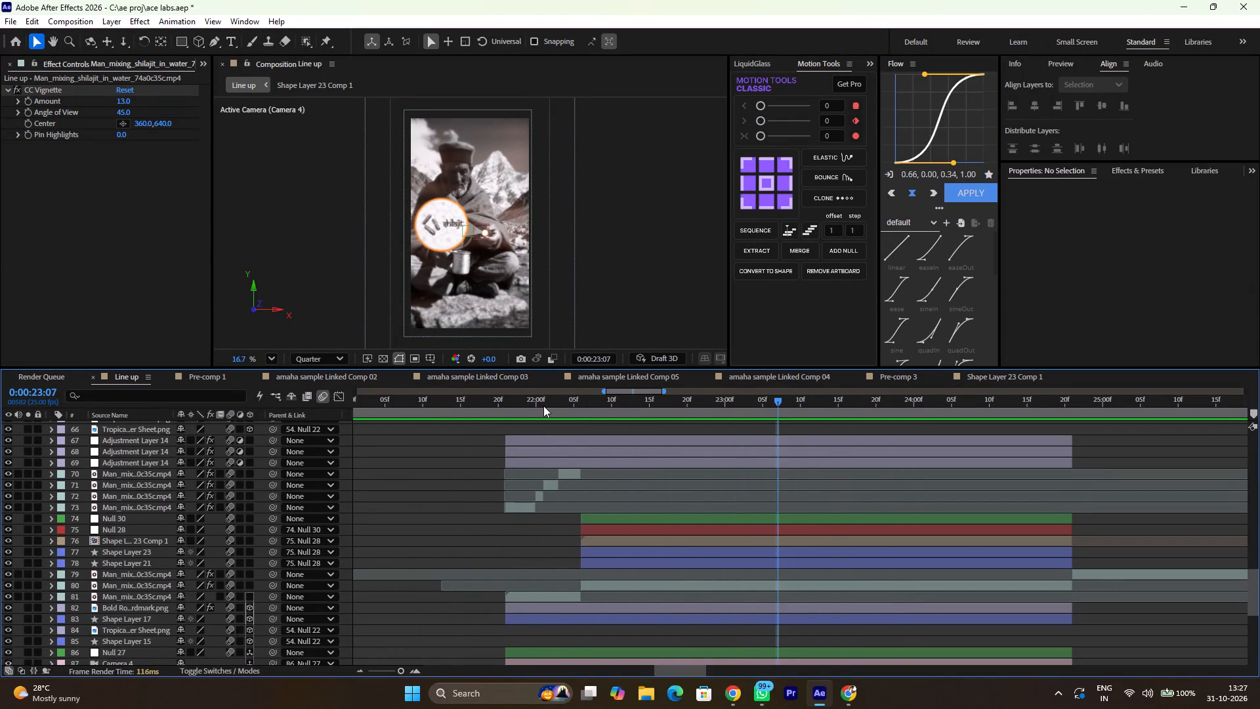
{"action": "left_click_drag", "start_coordinate": [543, 406], "coordinate": [588, 403]}
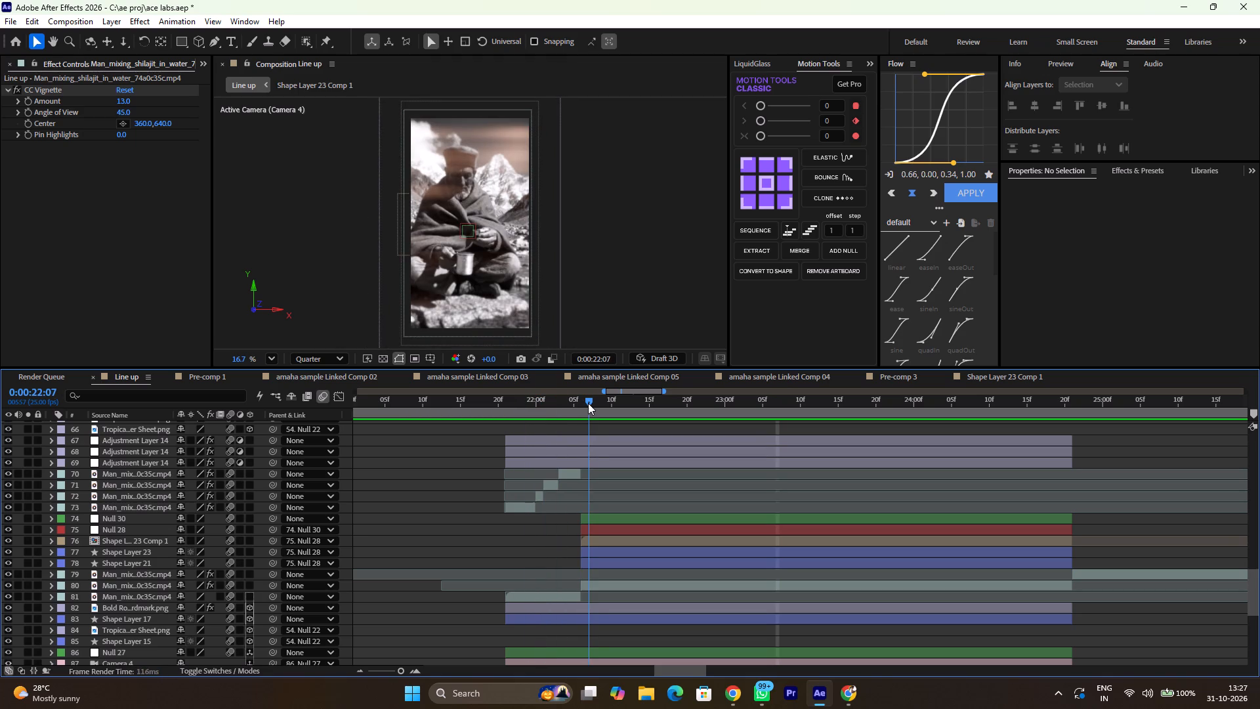
{"action": "left_click_drag", "start_coordinate": [588, 403], "coordinate": [579, 408]}
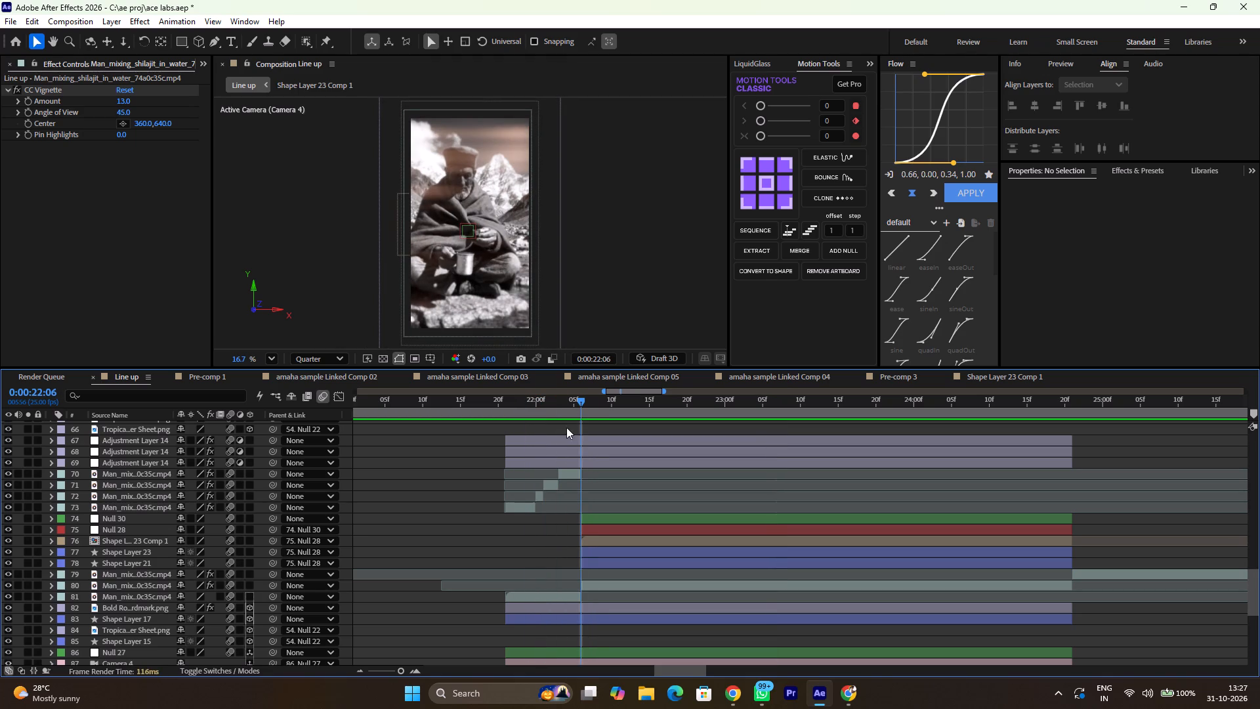
Match the Man_mixing clip on layer 80 to the layer 70 clip's scale by setting its Scale to 159%.
{"action": "left_click", "coordinate": [568, 472]}
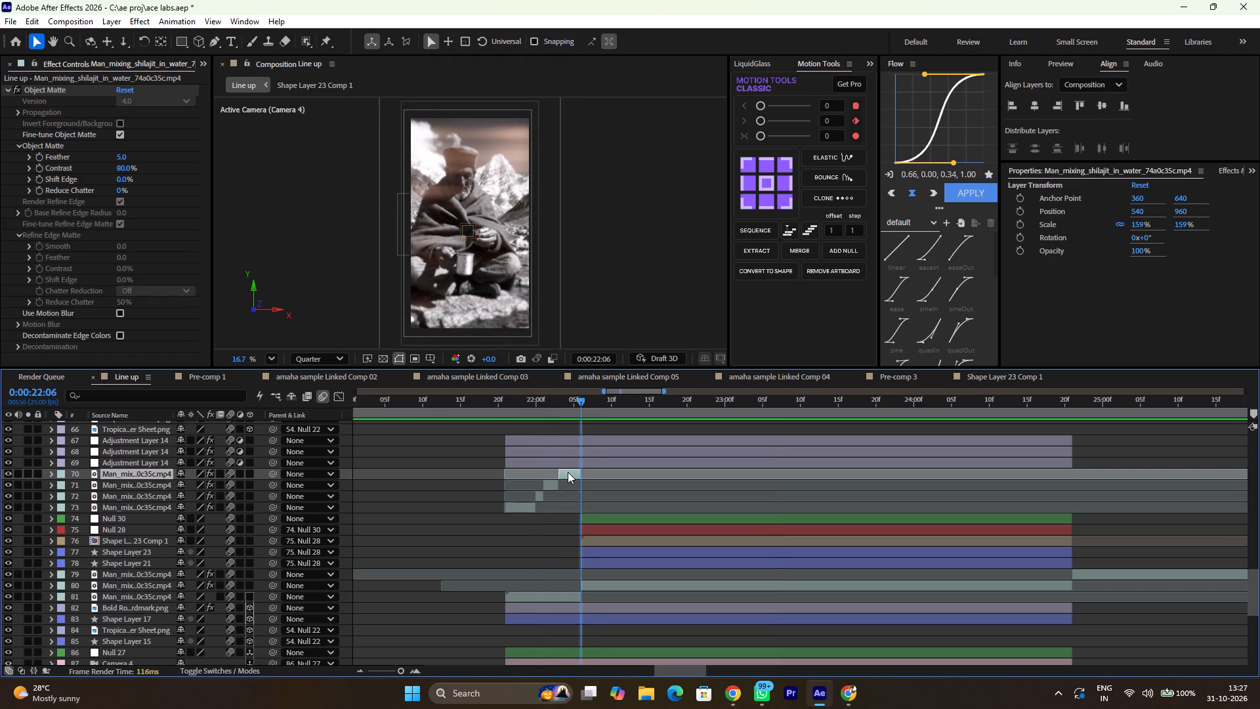
{"action": "type", "text": "pps"}
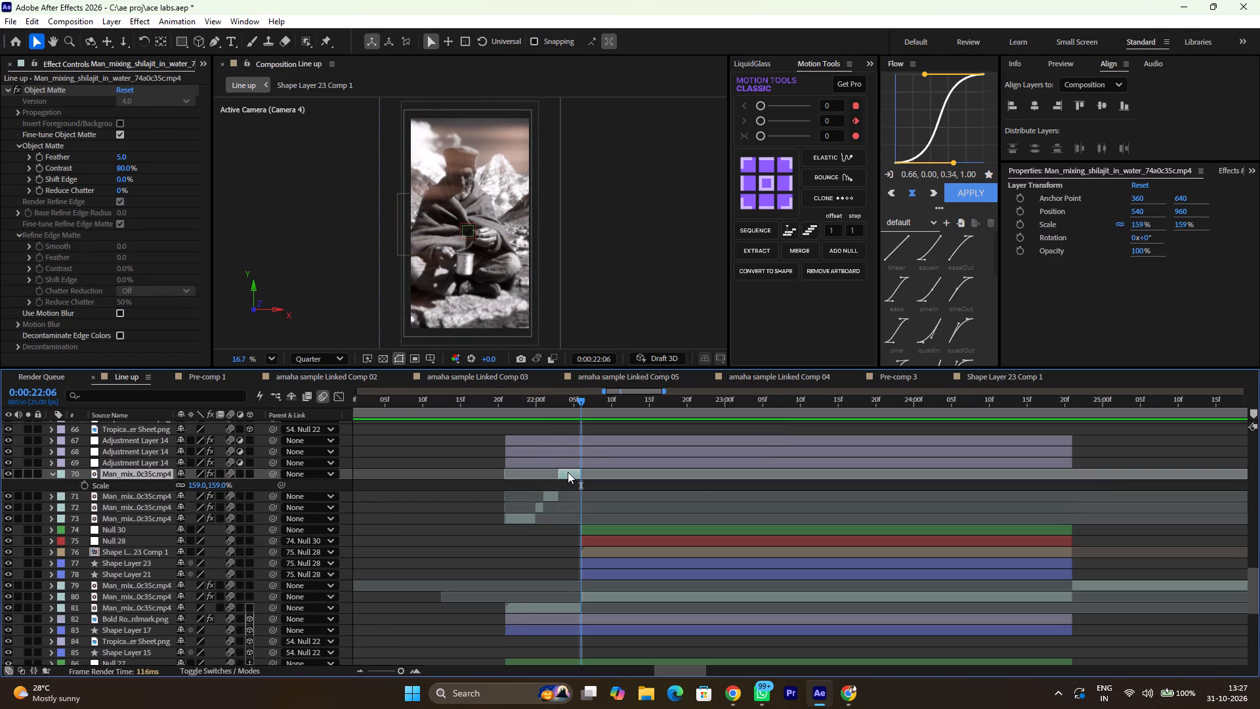
{"action": "left_click", "coordinate": [692, 597]}
{"action": "key", "text": "s"}
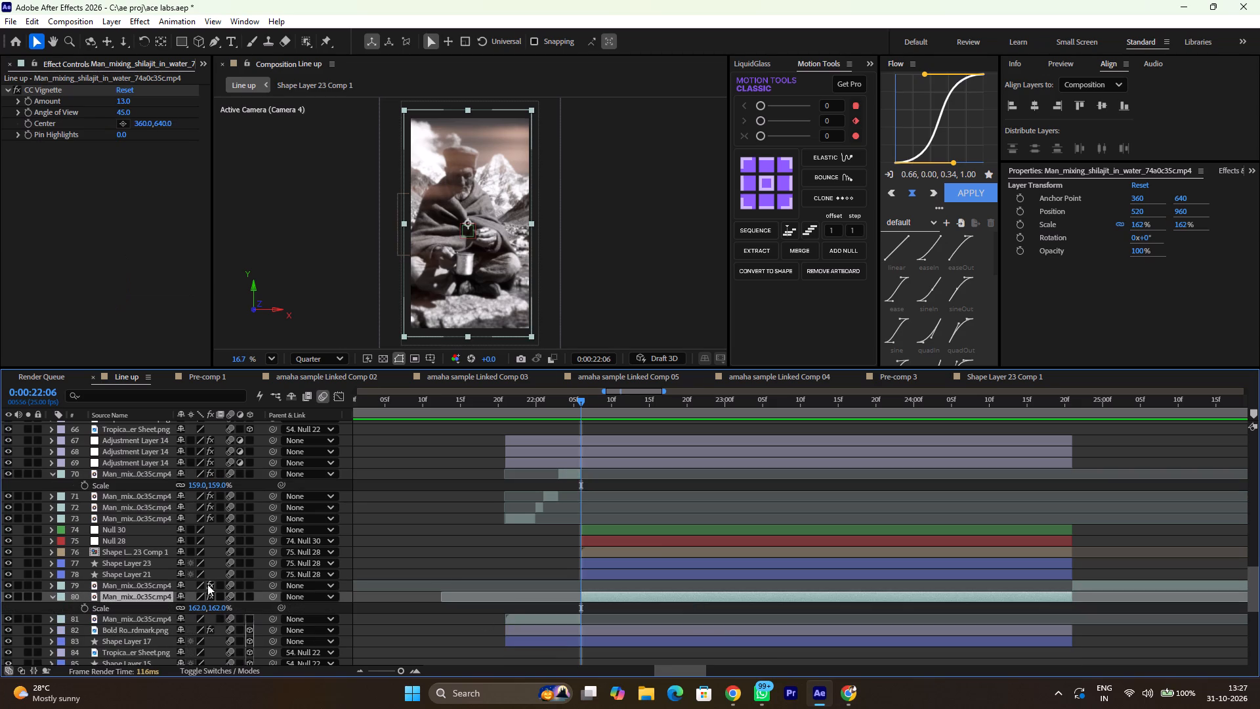
{"action": "left_click", "coordinate": [197, 607]}
{"action": "type", "text": "159]"}
{"action": "key", "text": "BackSpace"}
{"action": "key", "text": "Return"}
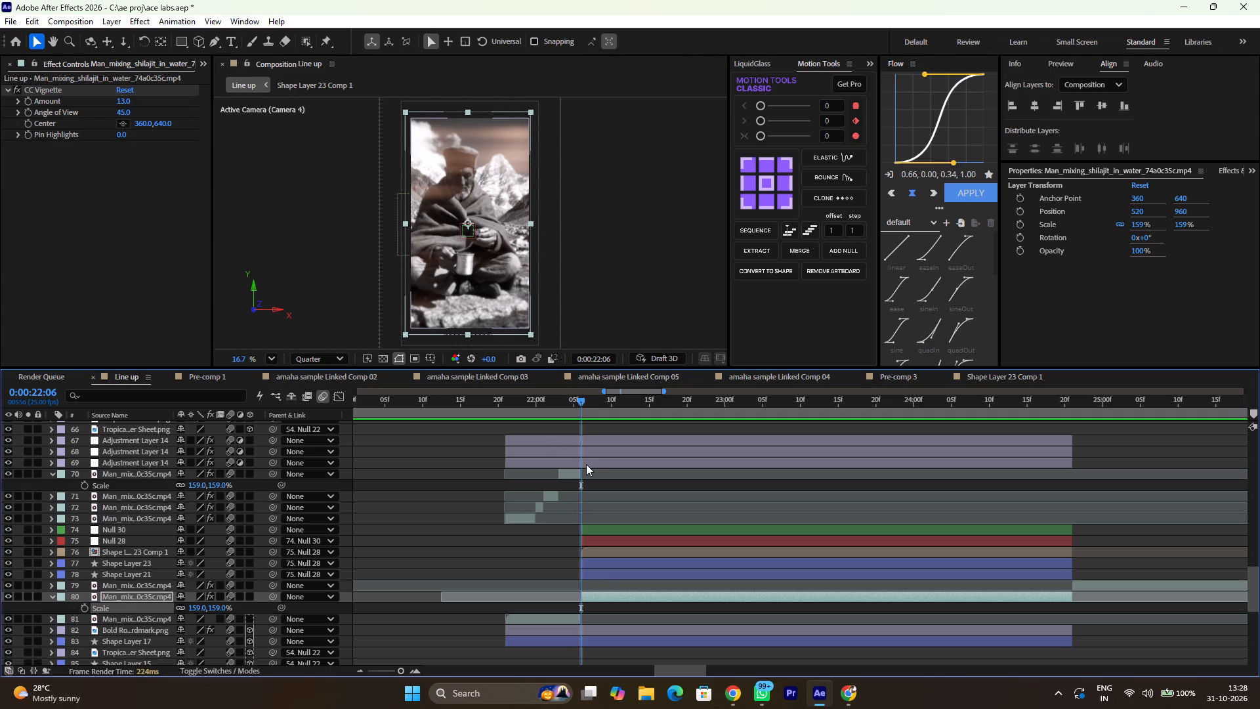
Copy the Position of the Man_mixing clip on layer 70 onto layer 80, giving it 540, 960.
{"action": "left_click", "coordinate": [568, 408]}
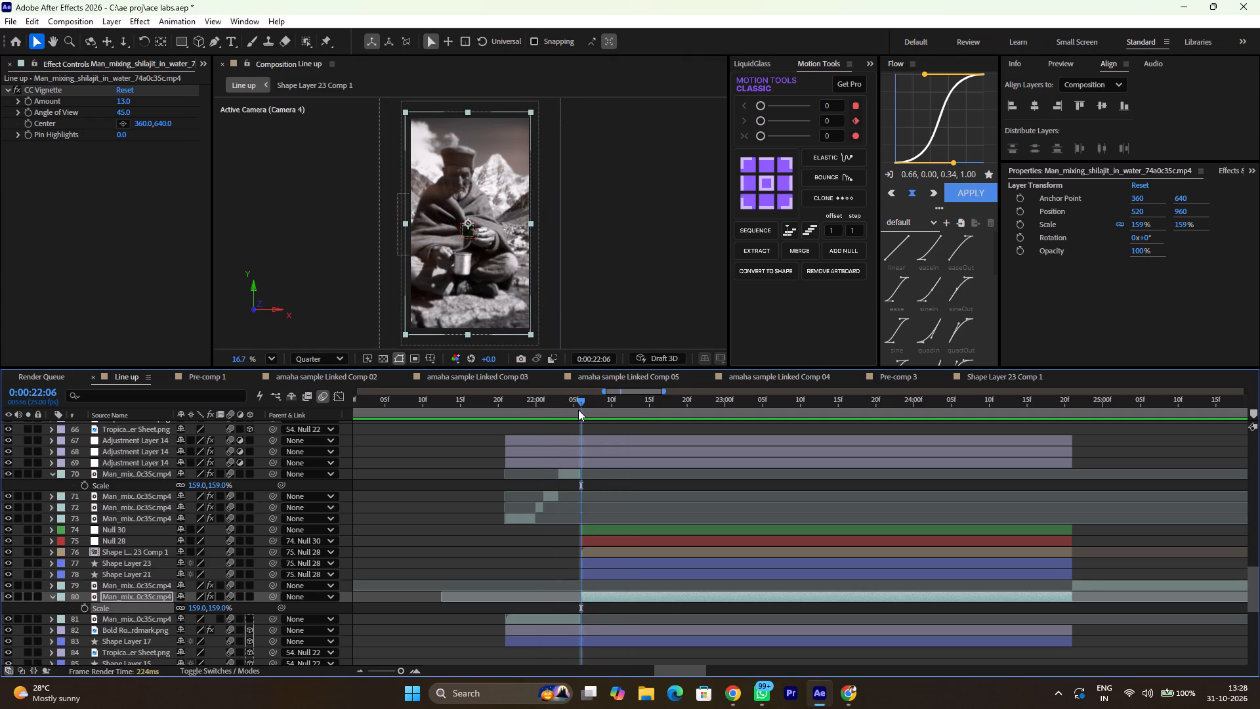
{"action": "left_click", "coordinate": [570, 471]}
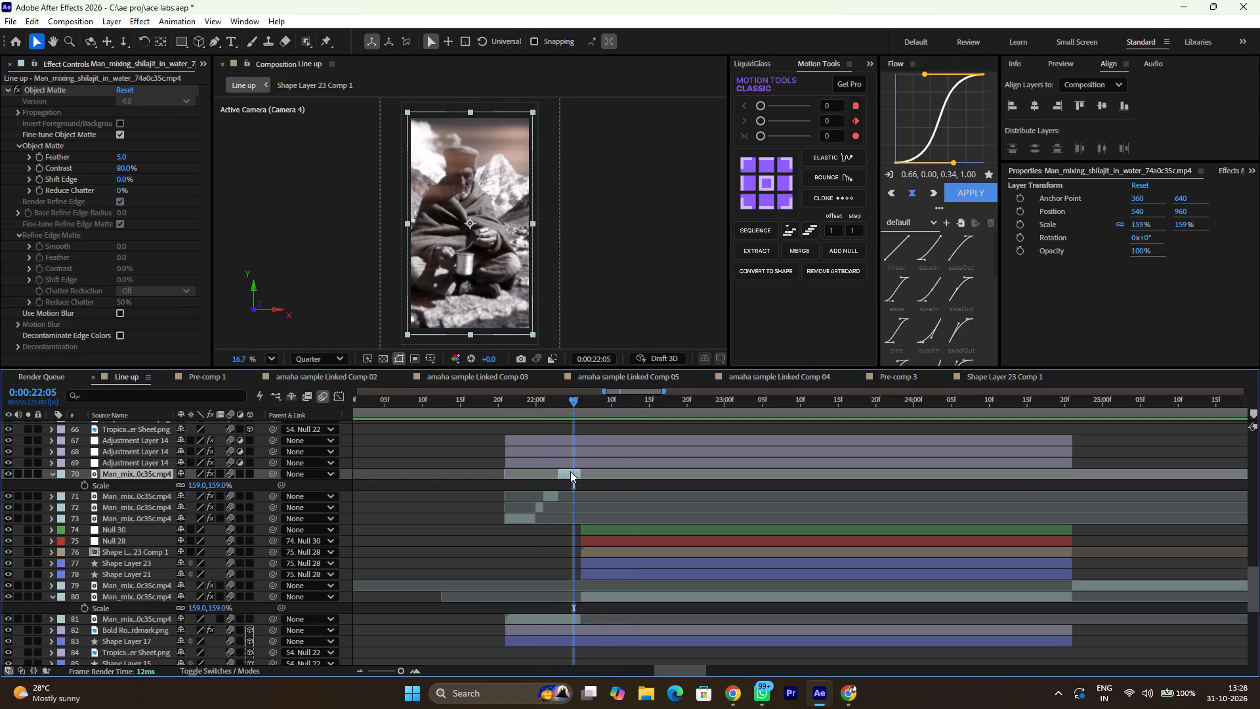
{"action": "key", "text": "p"}
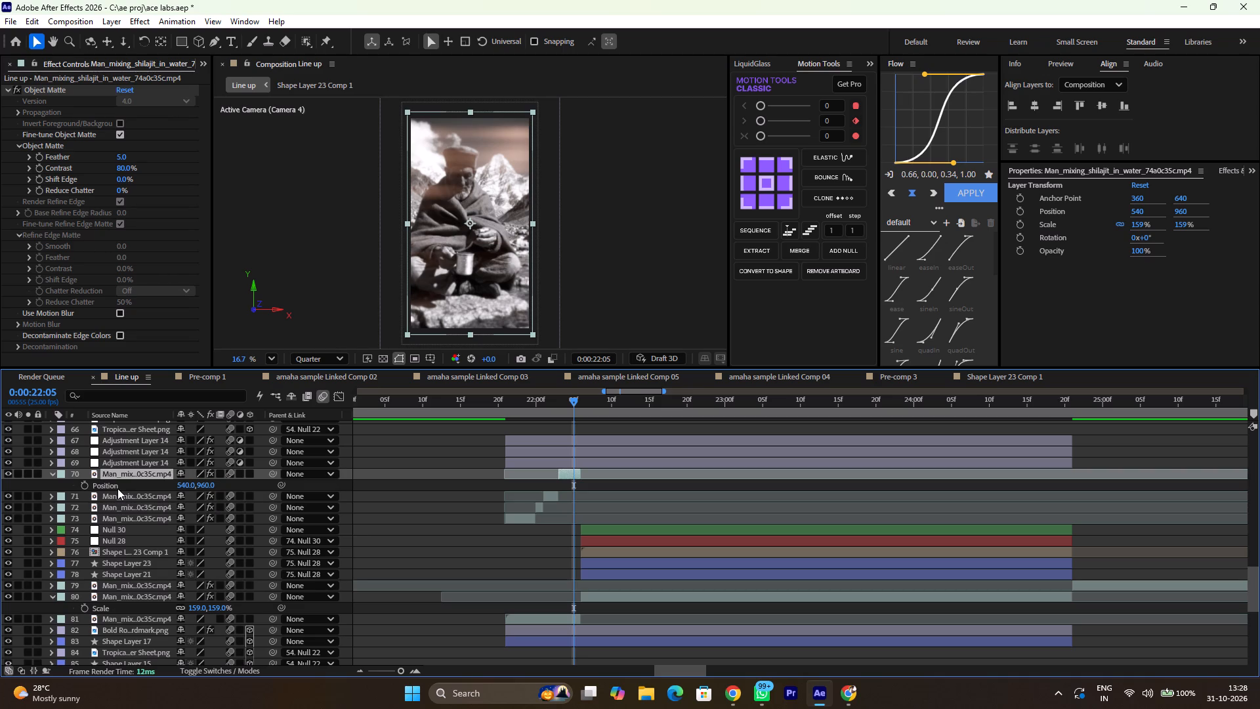
{"action": "left_click", "coordinate": [117, 488]}
{"action": "key", "text": "ctrl+c"}
{"action": "key", "text": "ctrl+c"}
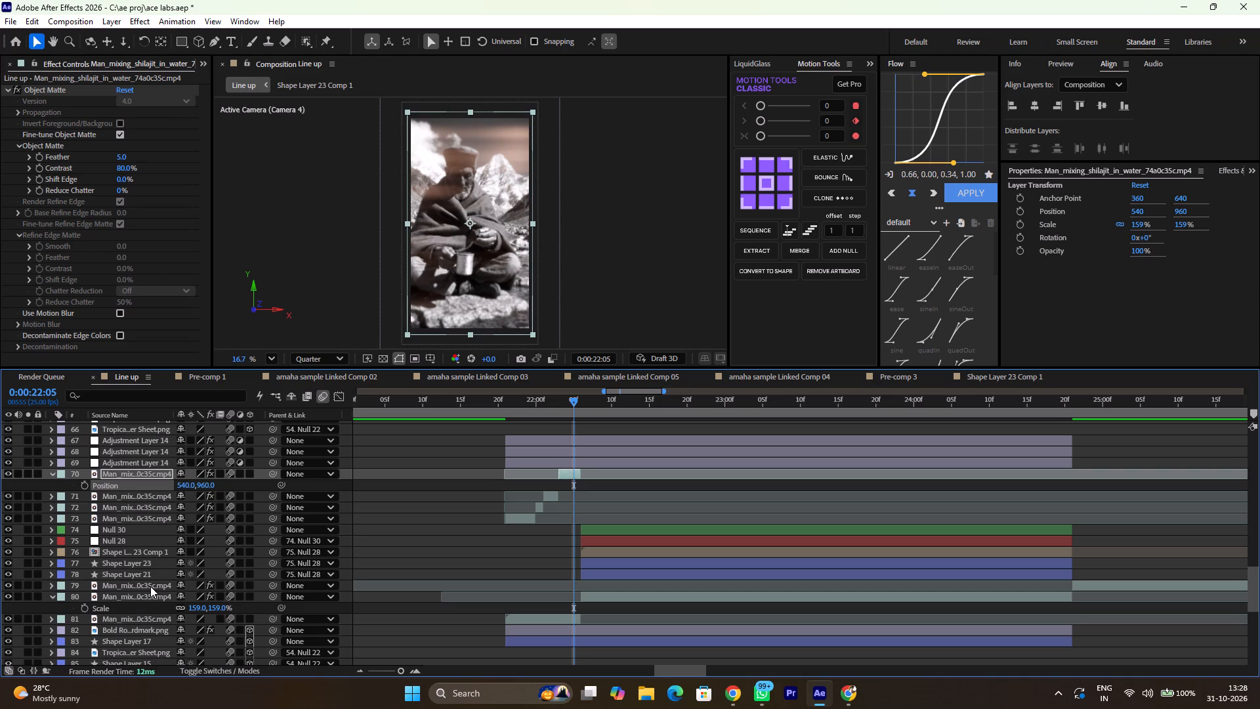
{"action": "left_click", "coordinate": [146, 594]}
{"action": "key", "text": "ctrl+v"}
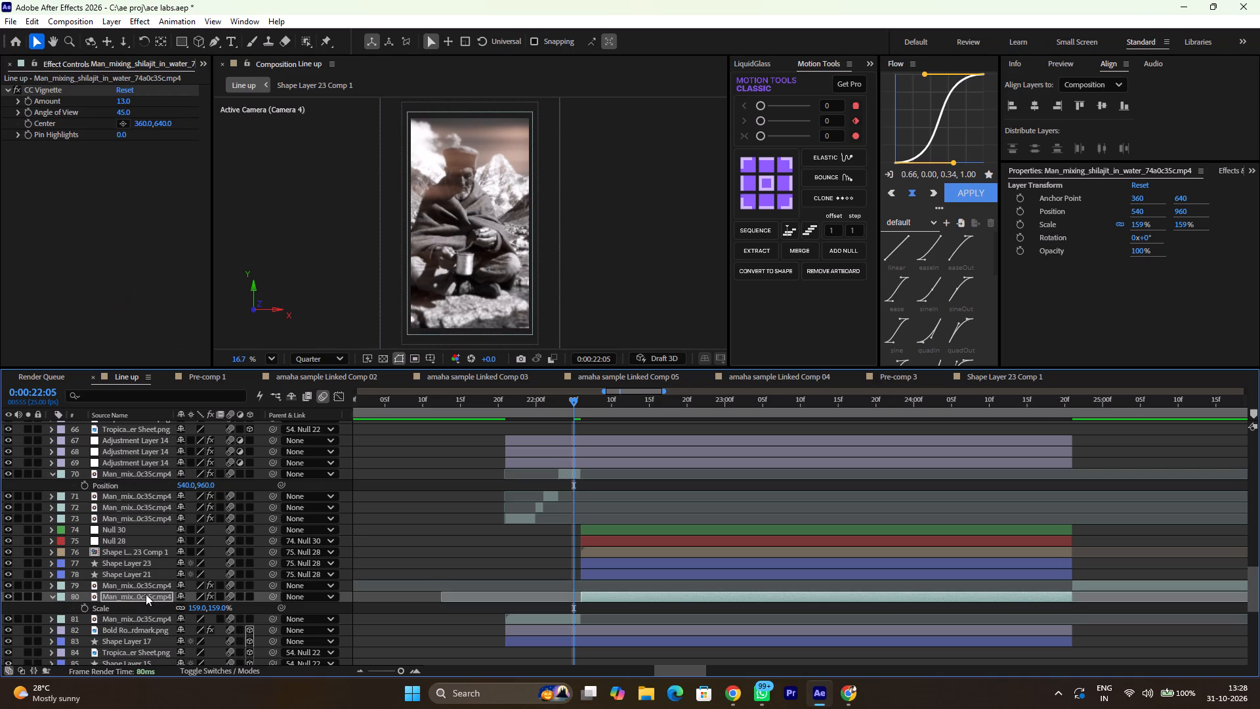
{"action": "key", "text": "p"}
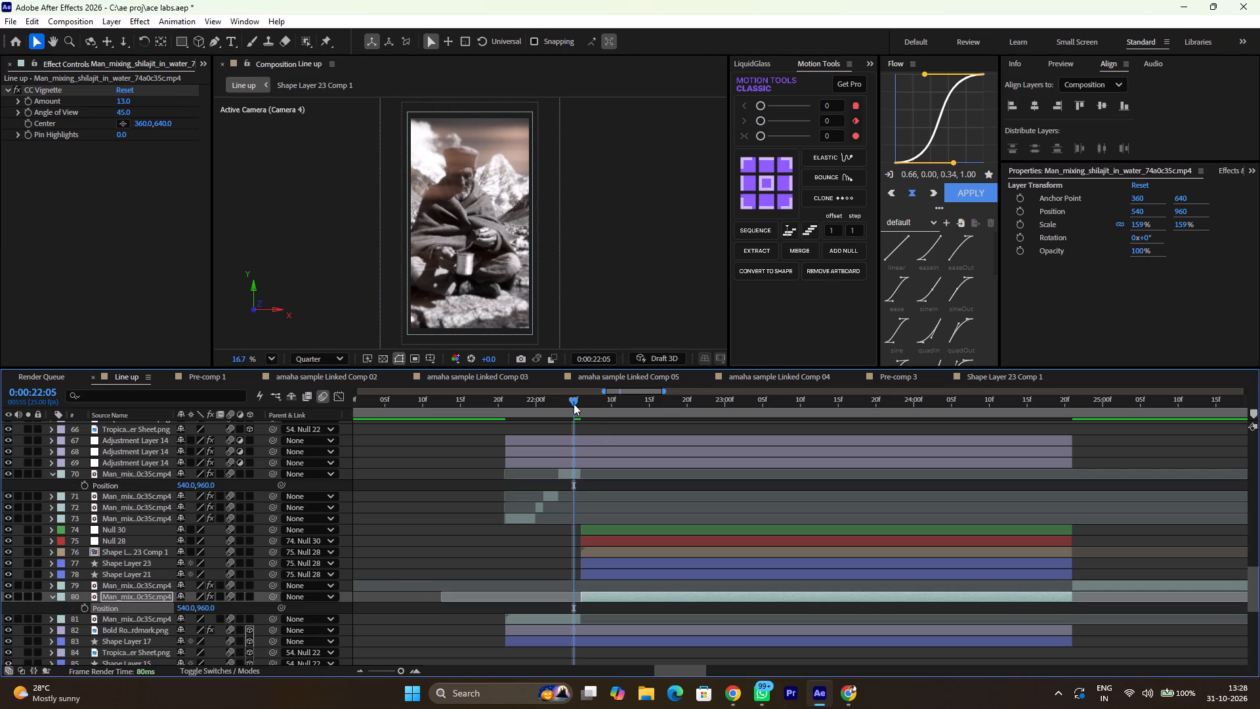
Scrub from 0:00:21:16 to 0:00:23:11 to review the clip change in the shilajit scene.
{"action": "left_click_drag", "start_coordinate": [571, 399], "coordinate": [461, 410]}
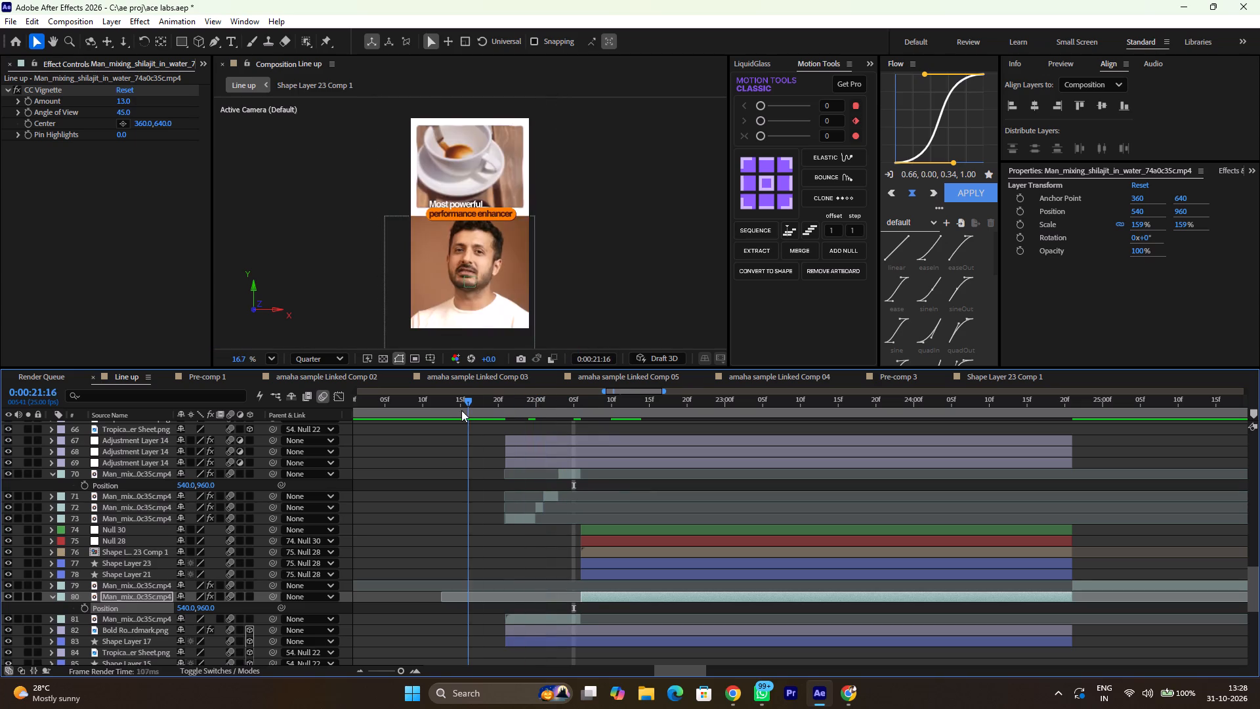
{"action": "left_click_drag", "start_coordinate": [461, 410], "coordinate": [613, 396]}
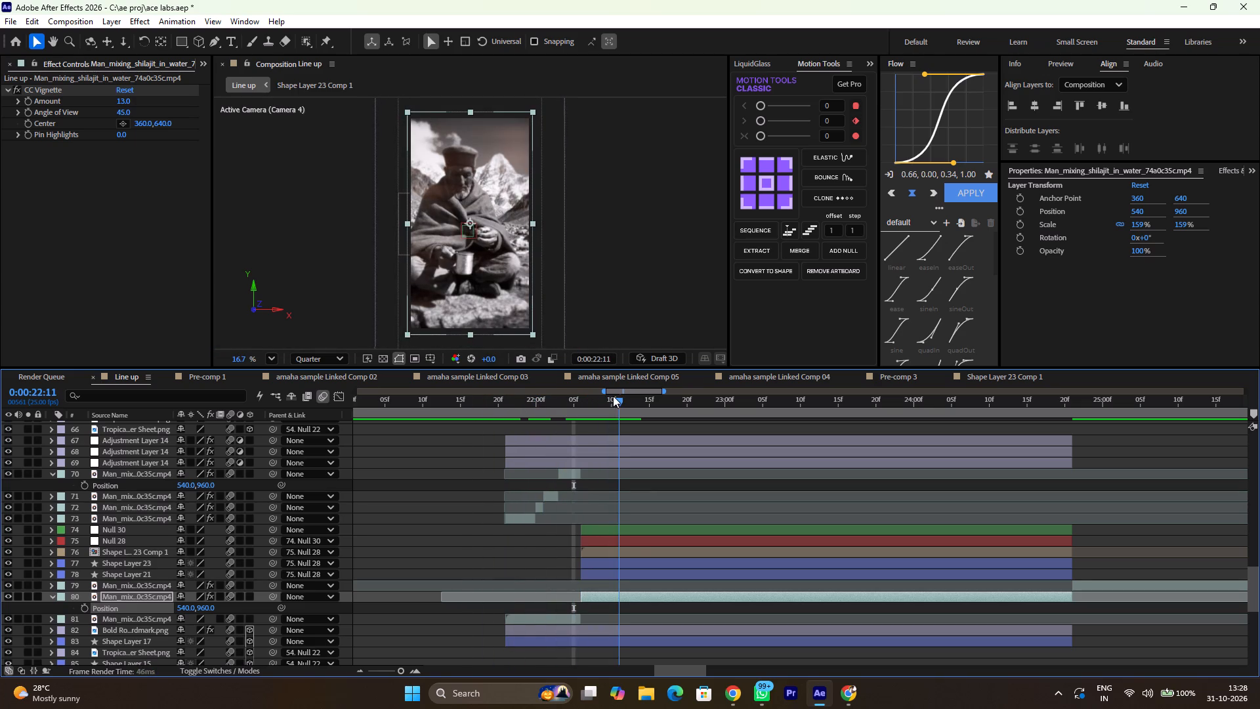
{"action": "left_click_drag", "start_coordinate": [613, 396], "coordinate": [804, 402]}
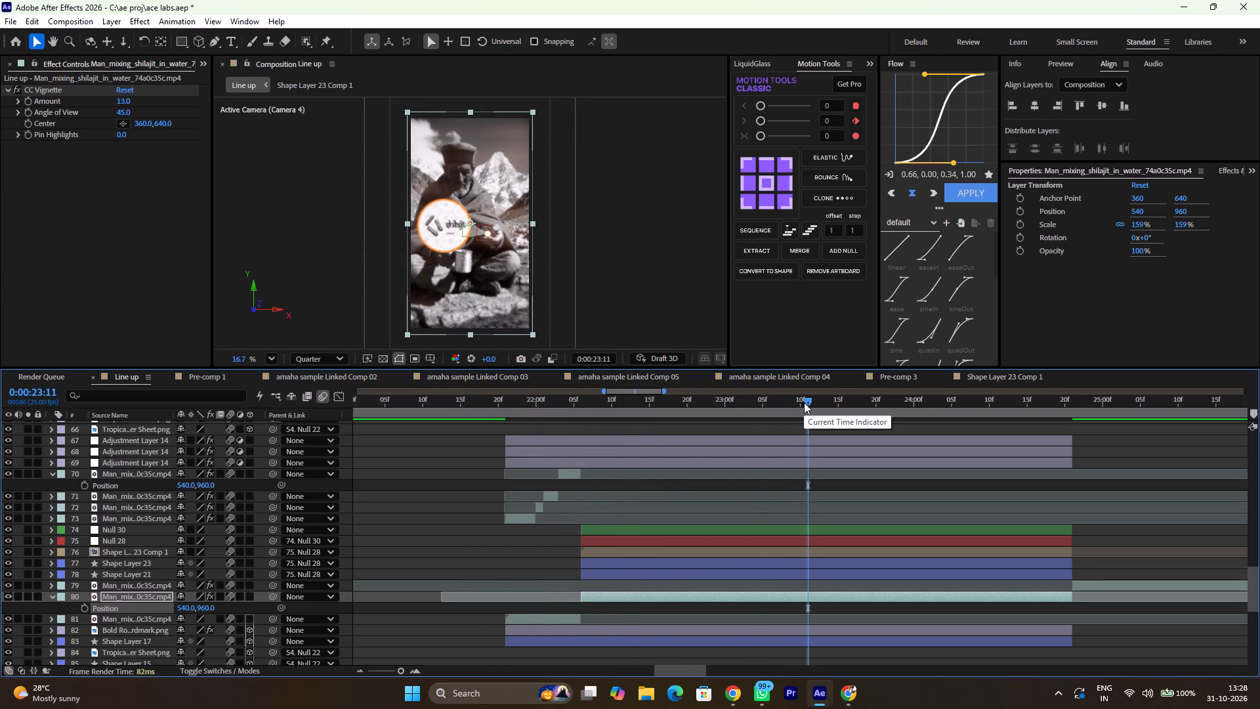
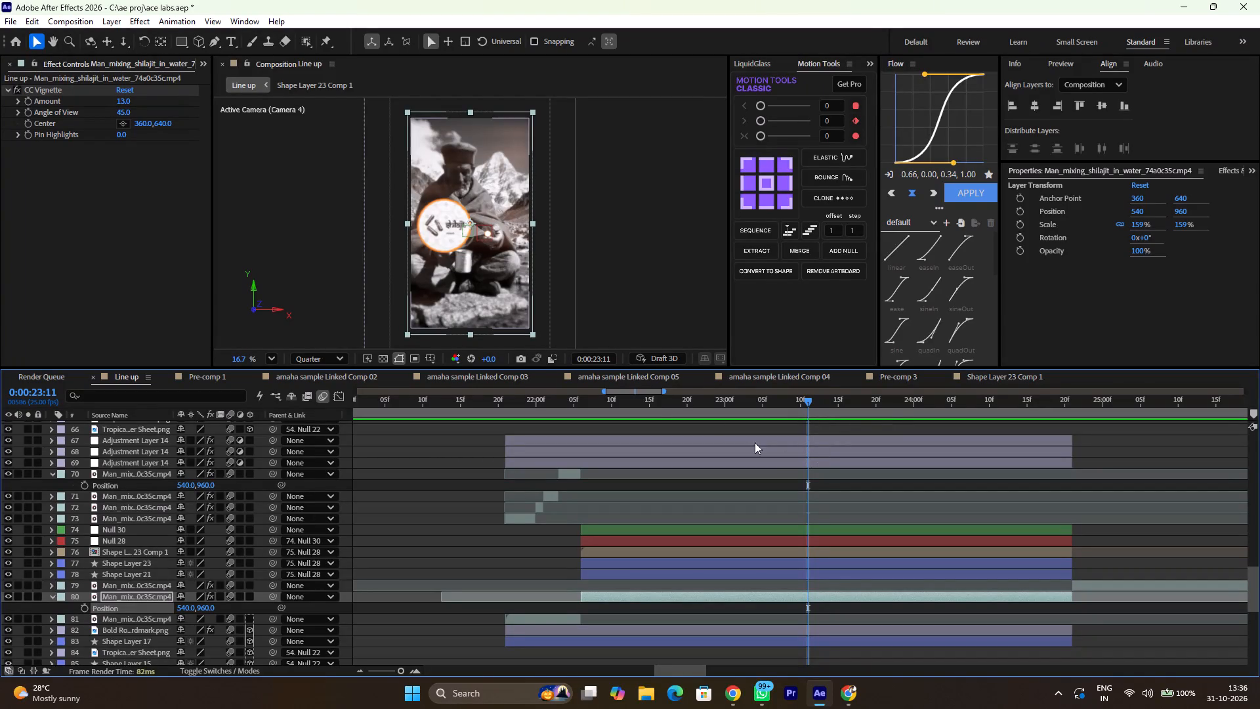
Scrub back and forth between 0:00:22:02 and about 0:00:23:22 to review the shilajit scene's clip change and badge animation, ending at 0:00:22:02.
{"action": "left_click_drag", "start_coordinate": [666, 403], "coordinate": [575, 430]}
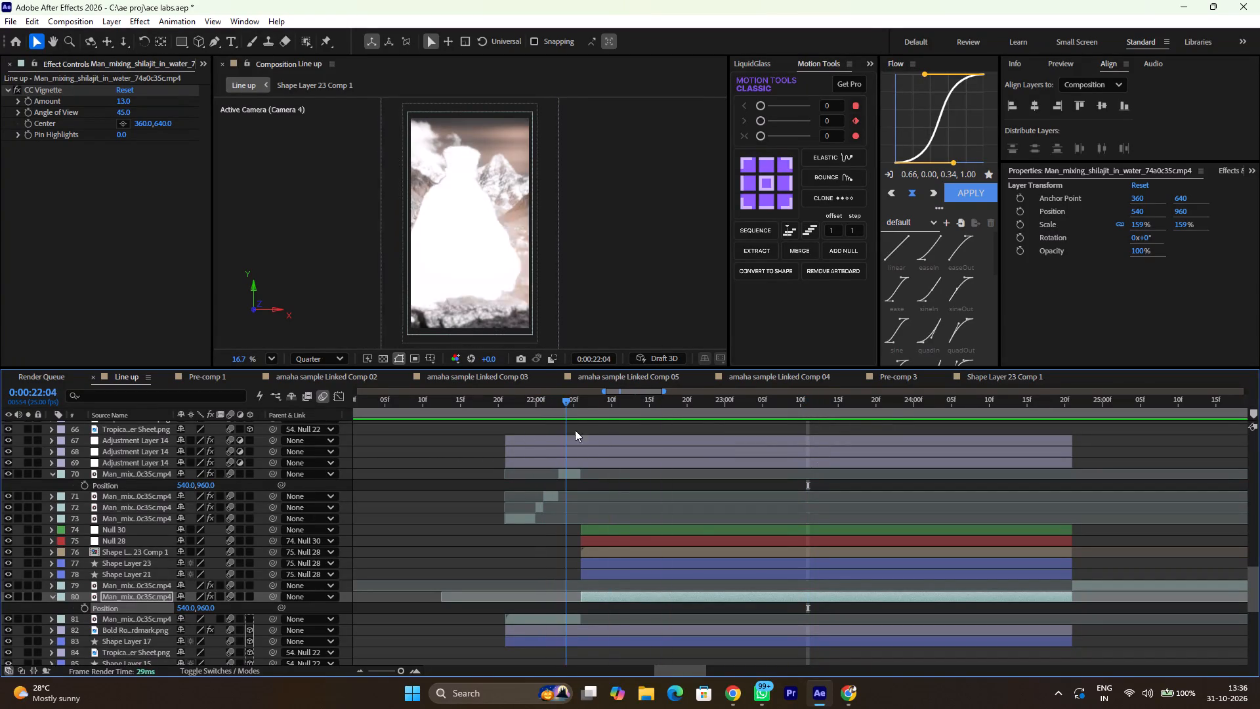
{"action": "left_click_drag", "start_coordinate": [575, 430], "coordinate": [909, 453]}
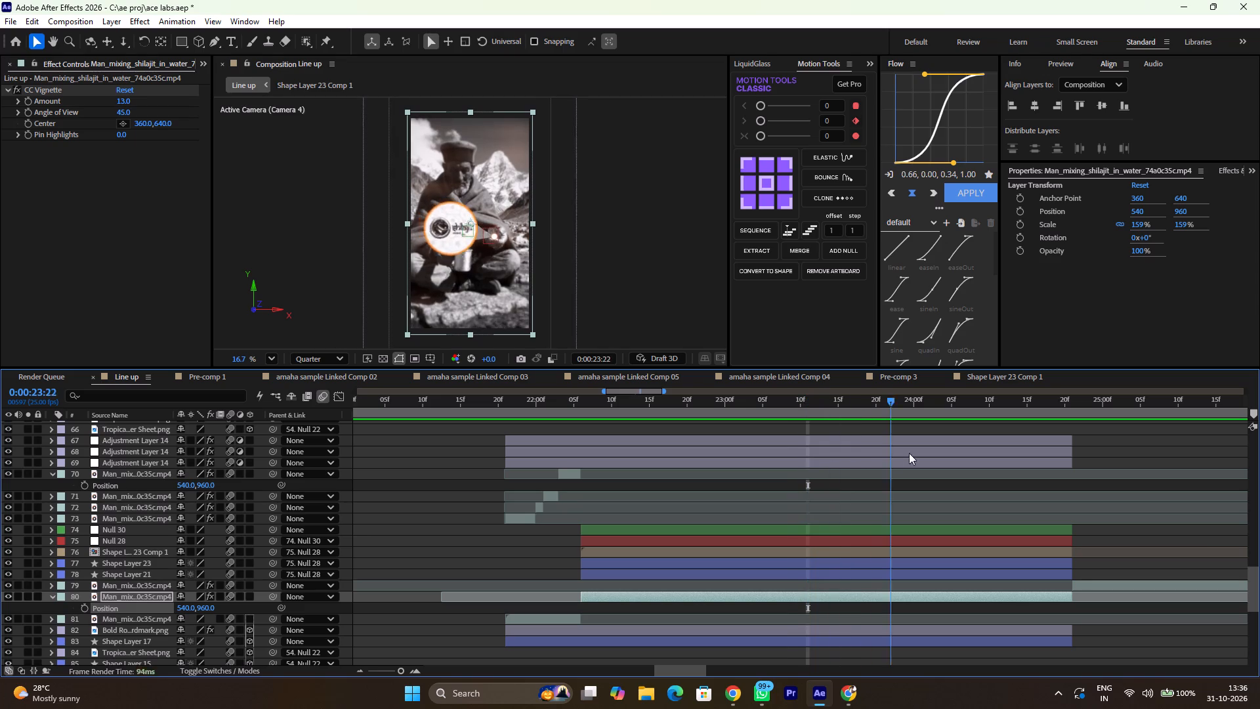
{"action": "left_click_drag", "start_coordinate": [909, 453], "coordinate": [896, 425]}
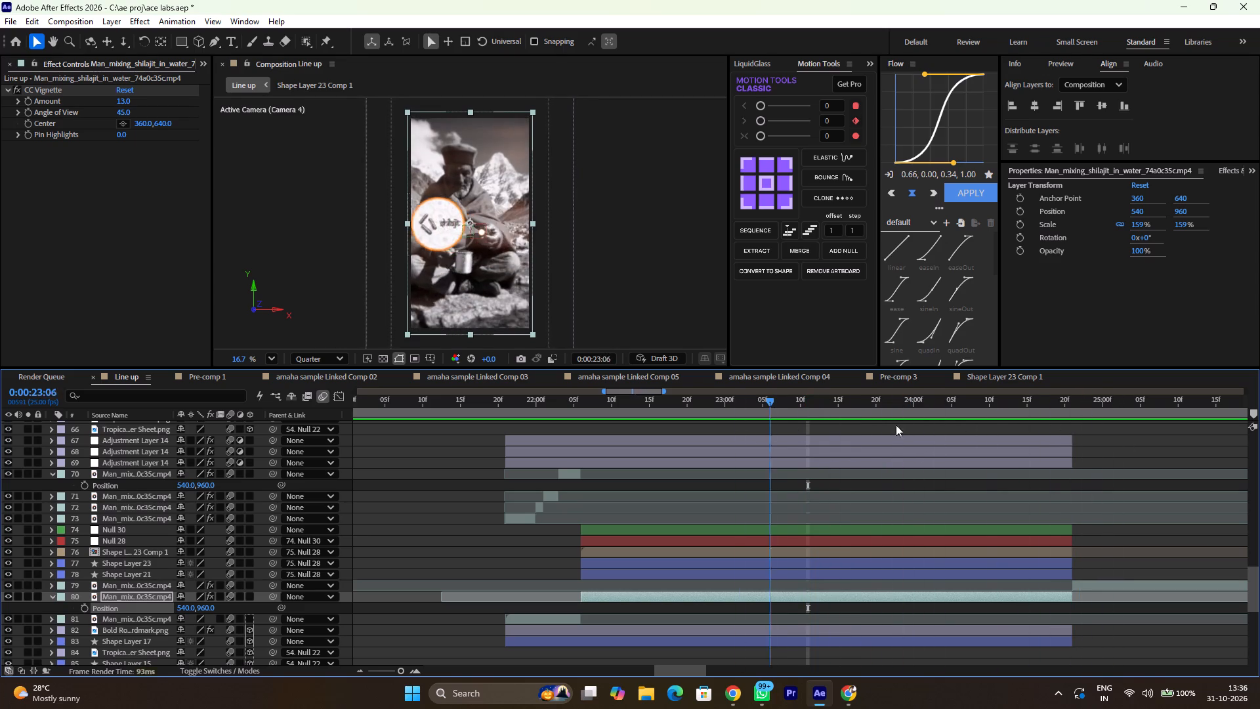
{"action": "left_click_drag", "start_coordinate": [896, 425], "coordinate": [606, 474]}
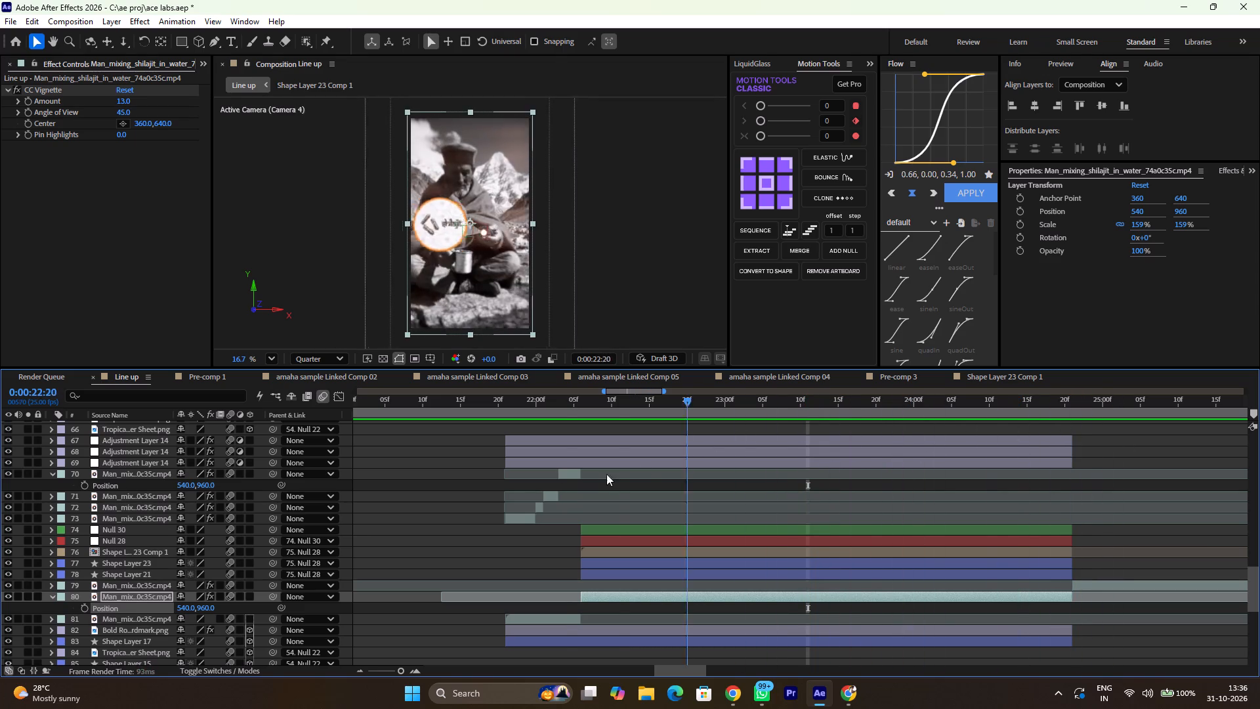
{"action": "left_click_drag", "start_coordinate": [606, 474], "coordinate": [551, 477]}
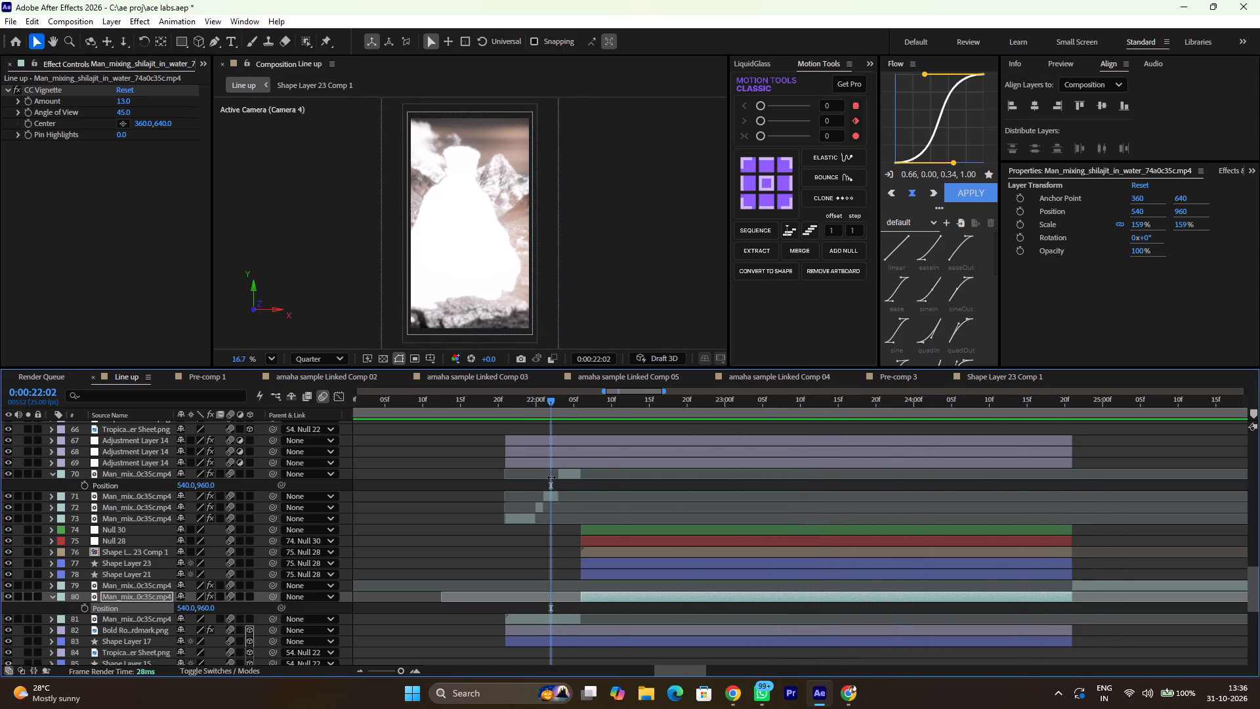
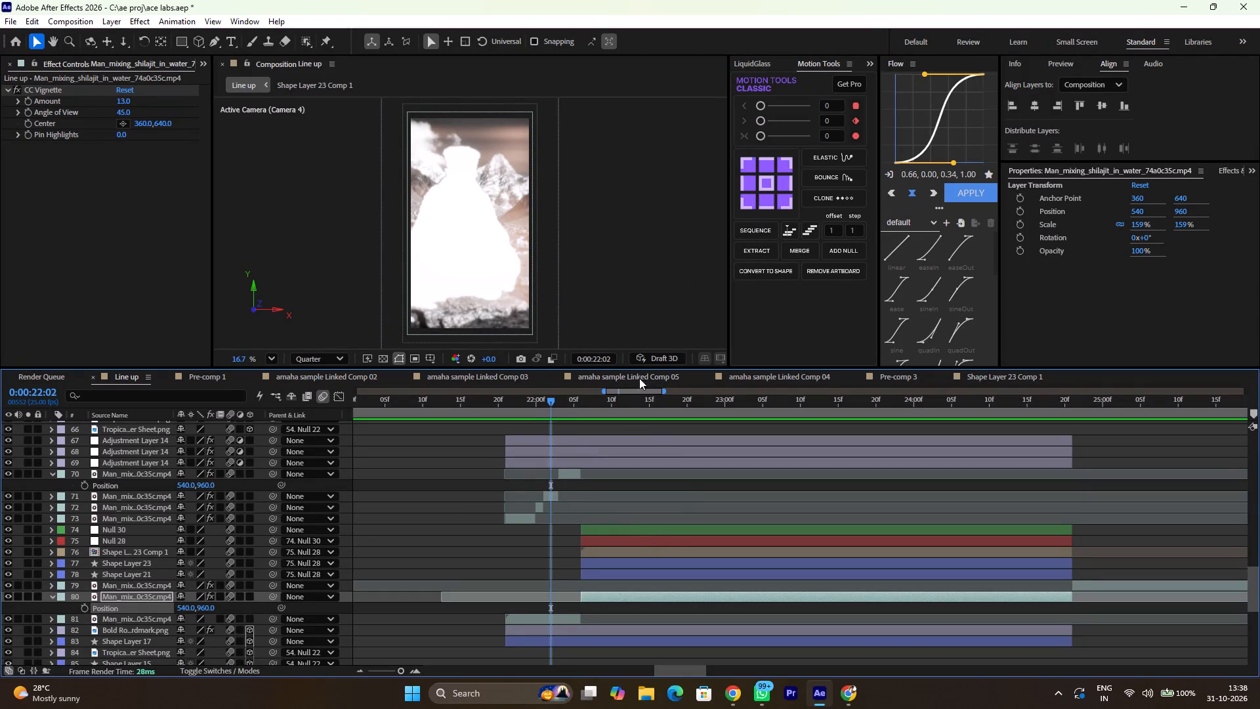
Scrub through the shilajit scene's badge animation between 0:00:22:04 and 0:00:24:10, continuing into the following Man_mixing footage and ending at 0:00:27:01.
{"action": "left_click_drag", "start_coordinate": [566, 390], "coordinate": [561, 399]}
{"action": "left_click_drag", "start_coordinate": [561, 399], "coordinate": [595, 406]}
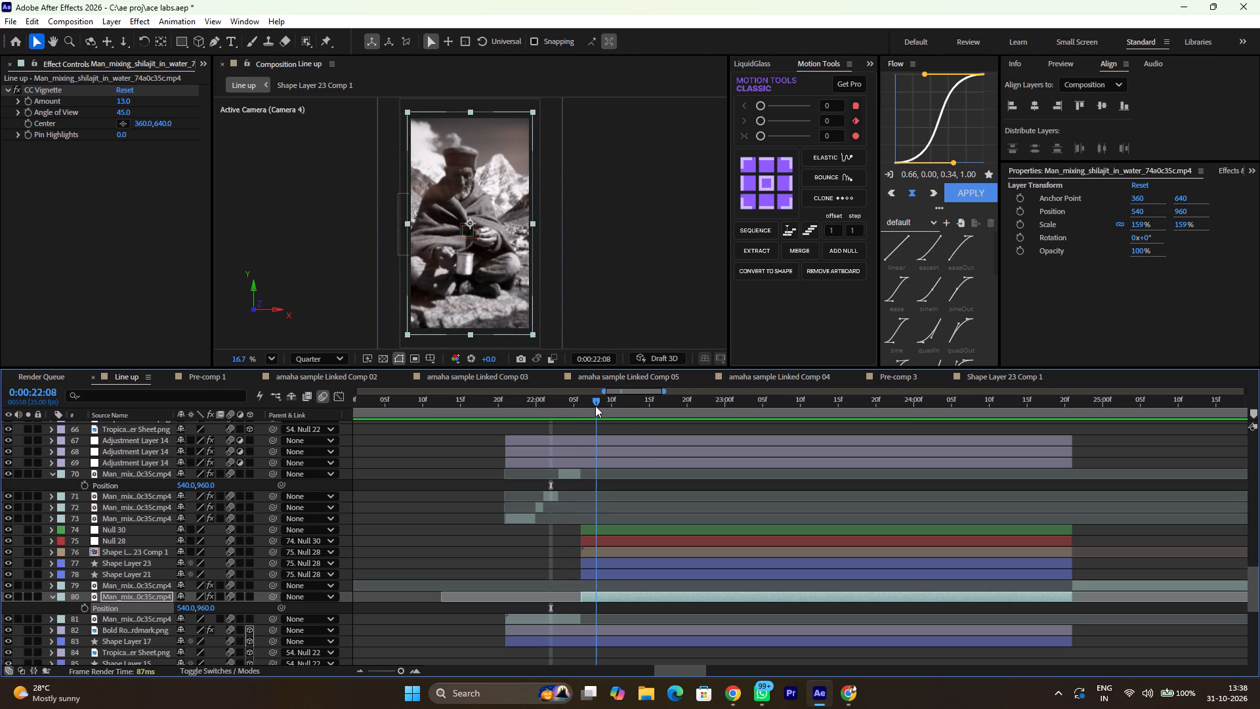
{"action": "left_click_drag", "start_coordinate": [595, 406], "coordinate": [673, 411]}
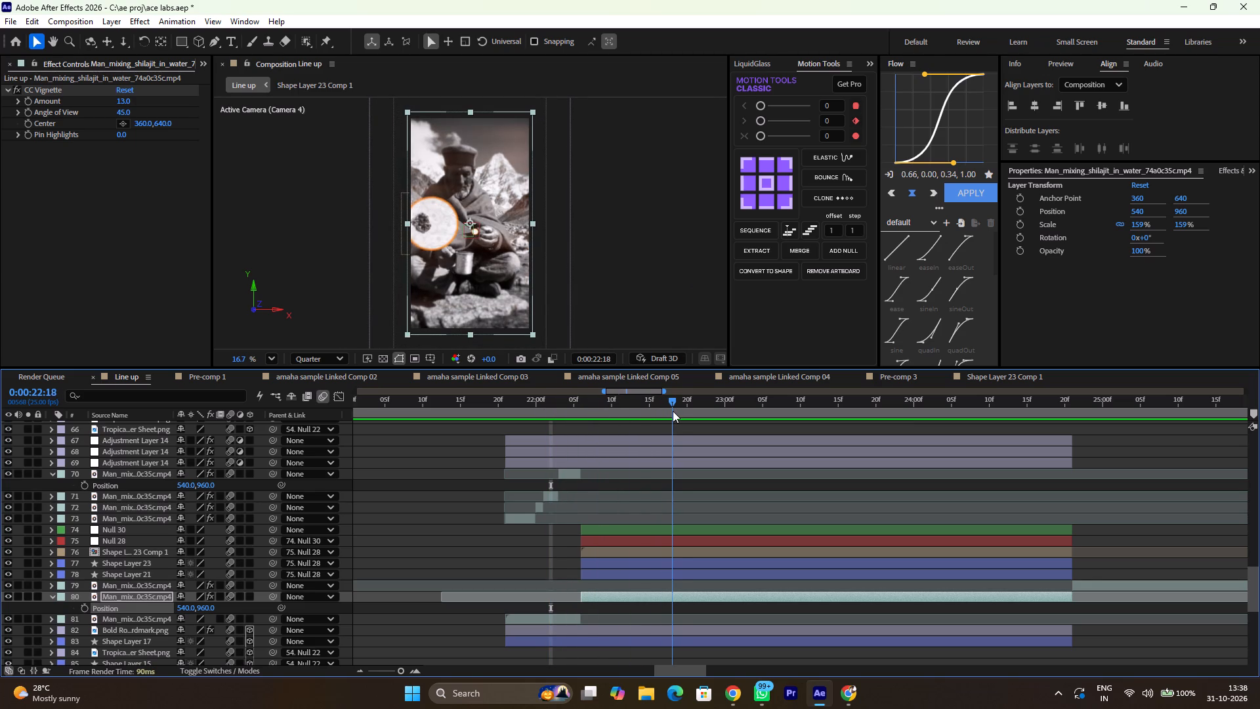
{"action": "left_click_drag", "start_coordinate": [673, 411], "coordinate": [687, 413]}
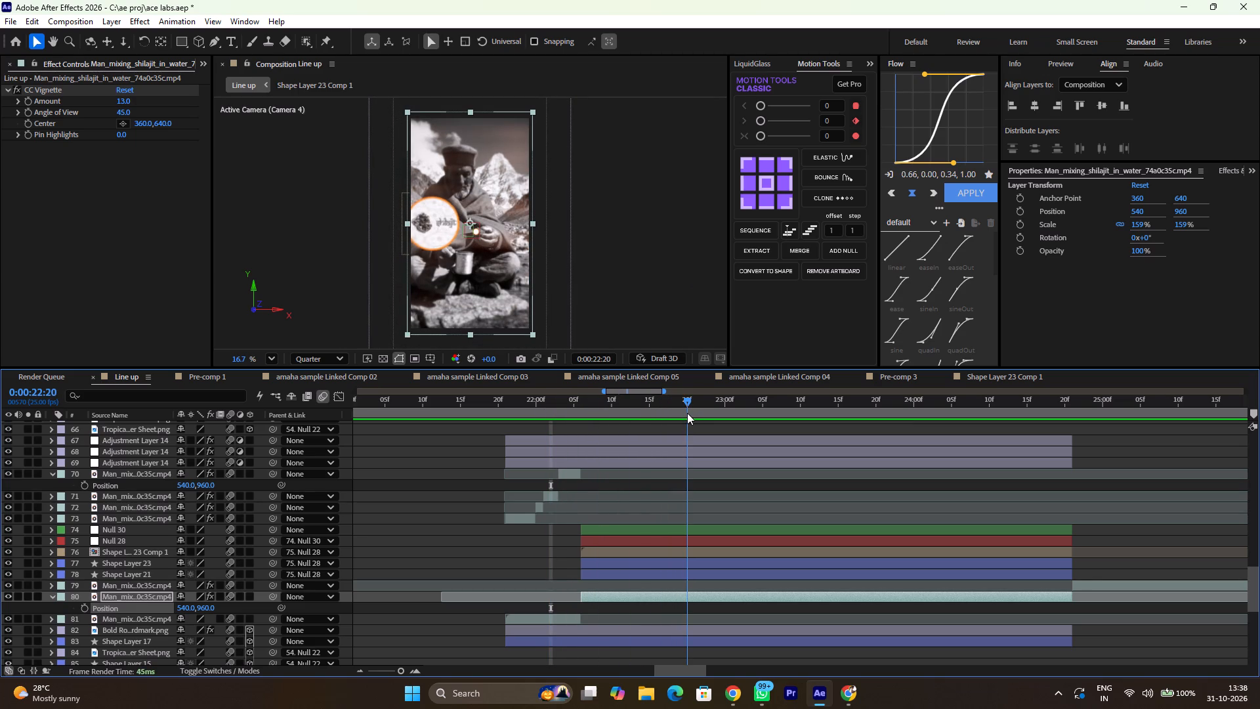
{"action": "left_click_drag", "start_coordinate": [687, 413], "coordinate": [688, 412]}
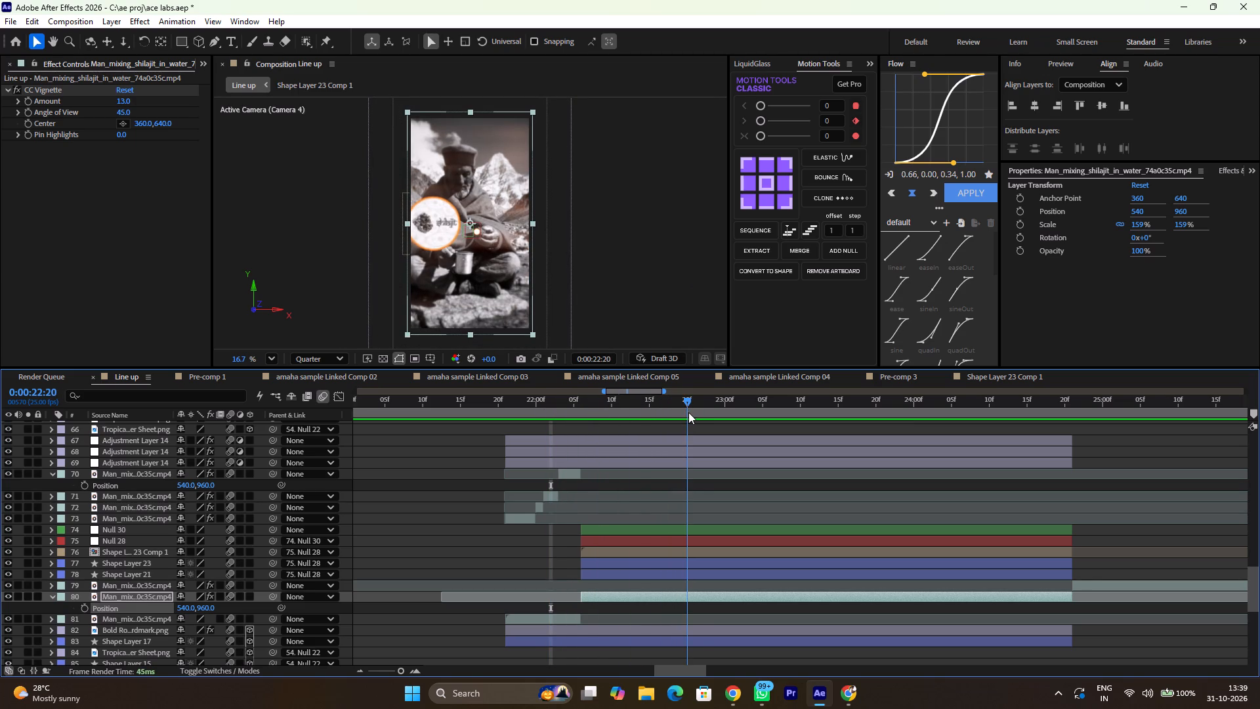
{"action": "left_click_drag", "start_coordinate": [688, 412], "coordinate": [862, 407]}
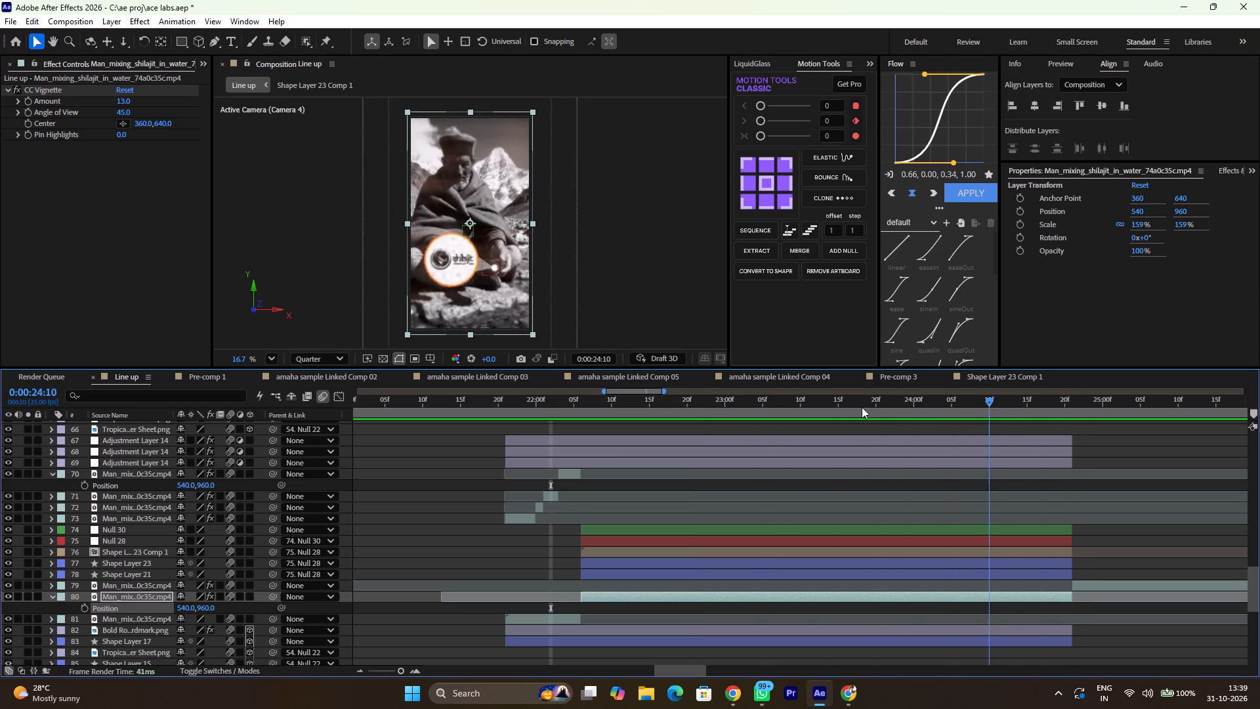
{"action": "left_click_drag", "start_coordinate": [862, 407], "coordinate": [568, 378]}
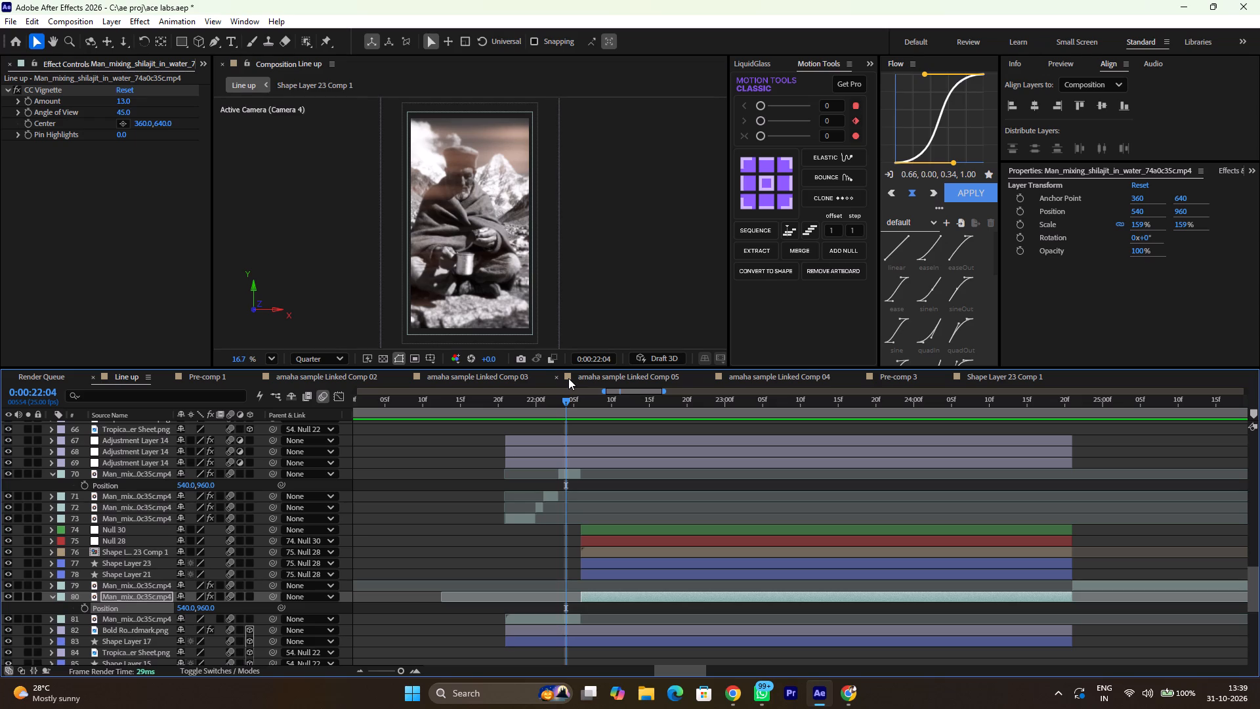
{"action": "left_click_drag", "start_coordinate": [570, 400], "coordinate": [580, 406]}
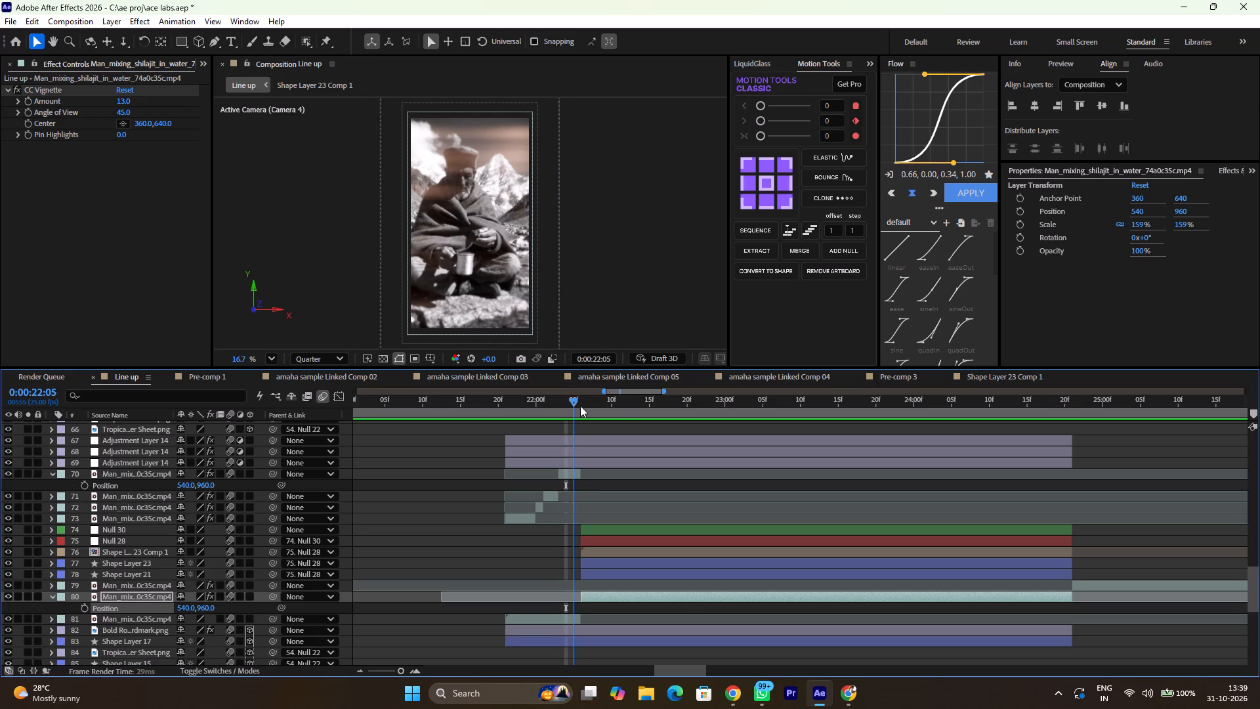
{"action": "left_click_drag", "start_coordinate": [580, 406], "coordinate": [848, 394]}
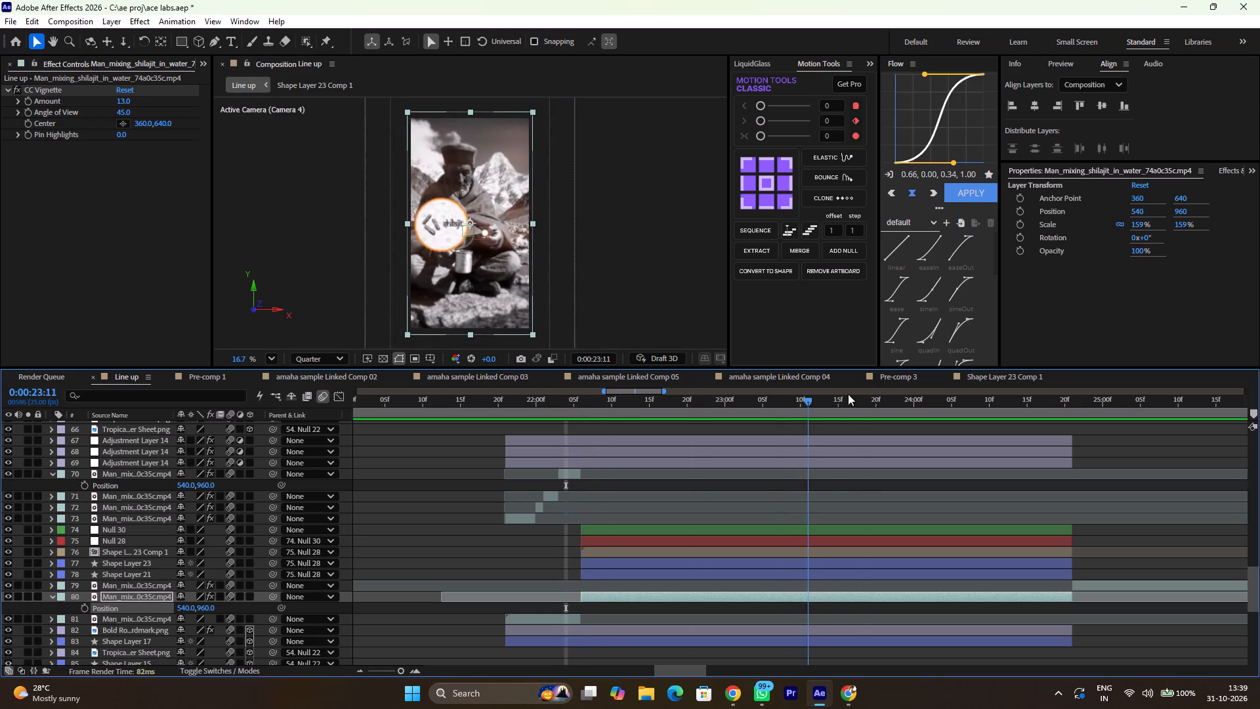
{"action": "left_click_drag", "start_coordinate": [848, 394], "coordinate": [1122, 428]}
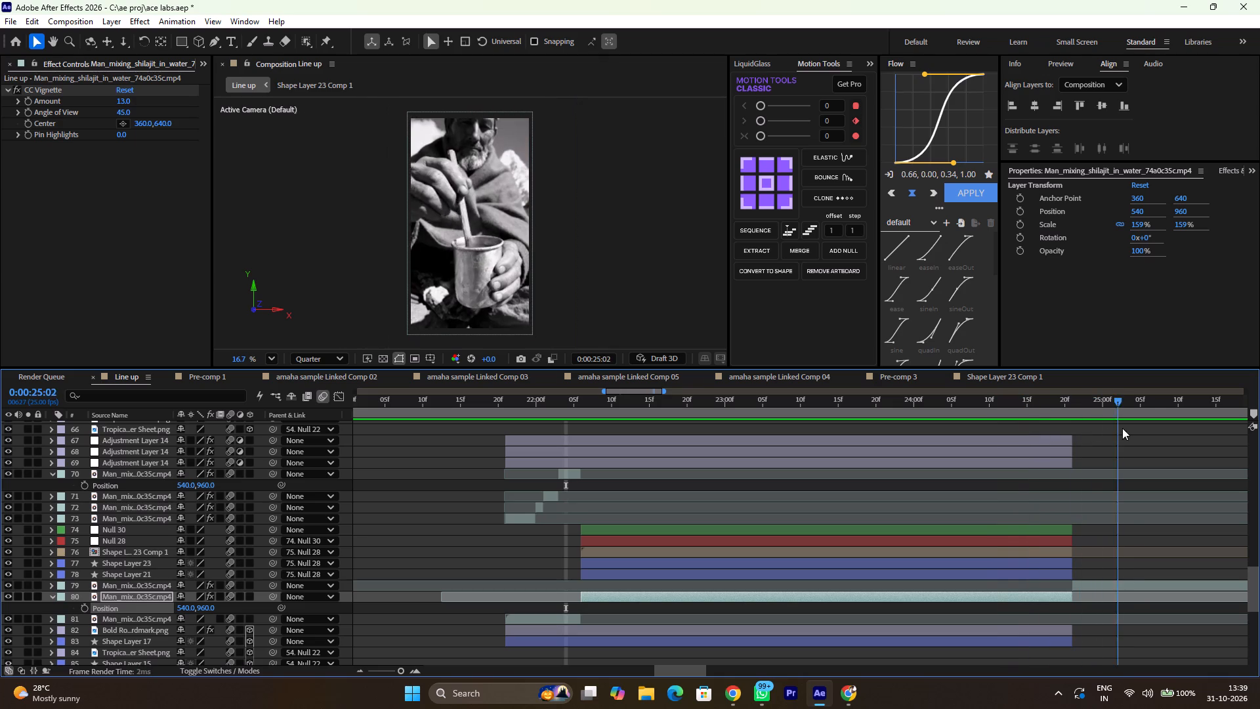
{"action": "left_click_drag", "start_coordinate": [1122, 428], "coordinate": [930, 397]}
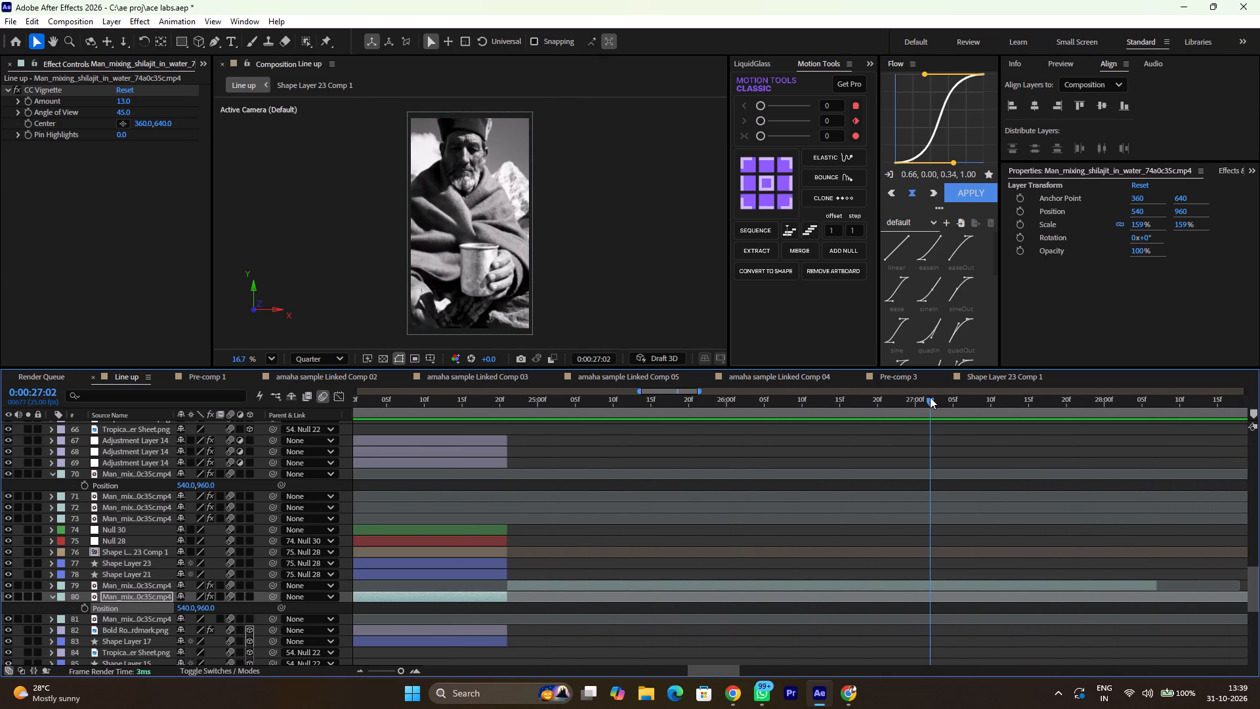
{"action": "left_click_drag", "start_coordinate": [930, 397], "coordinate": [923, 393]}
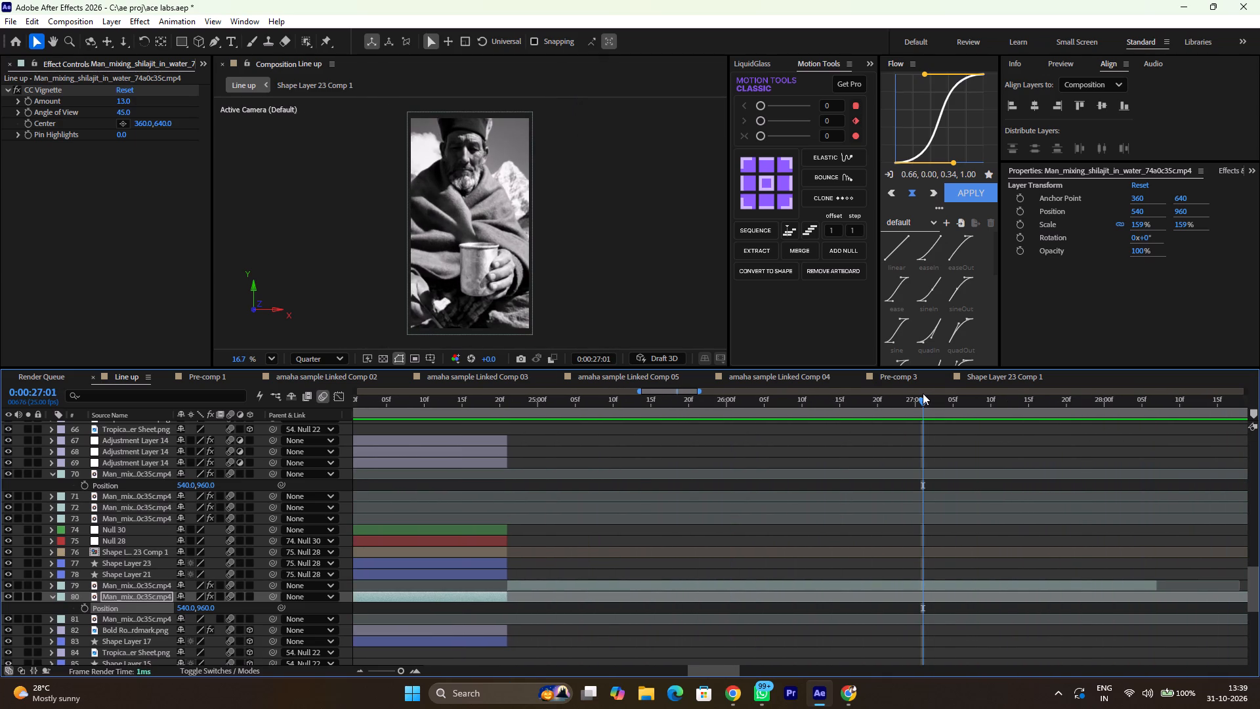
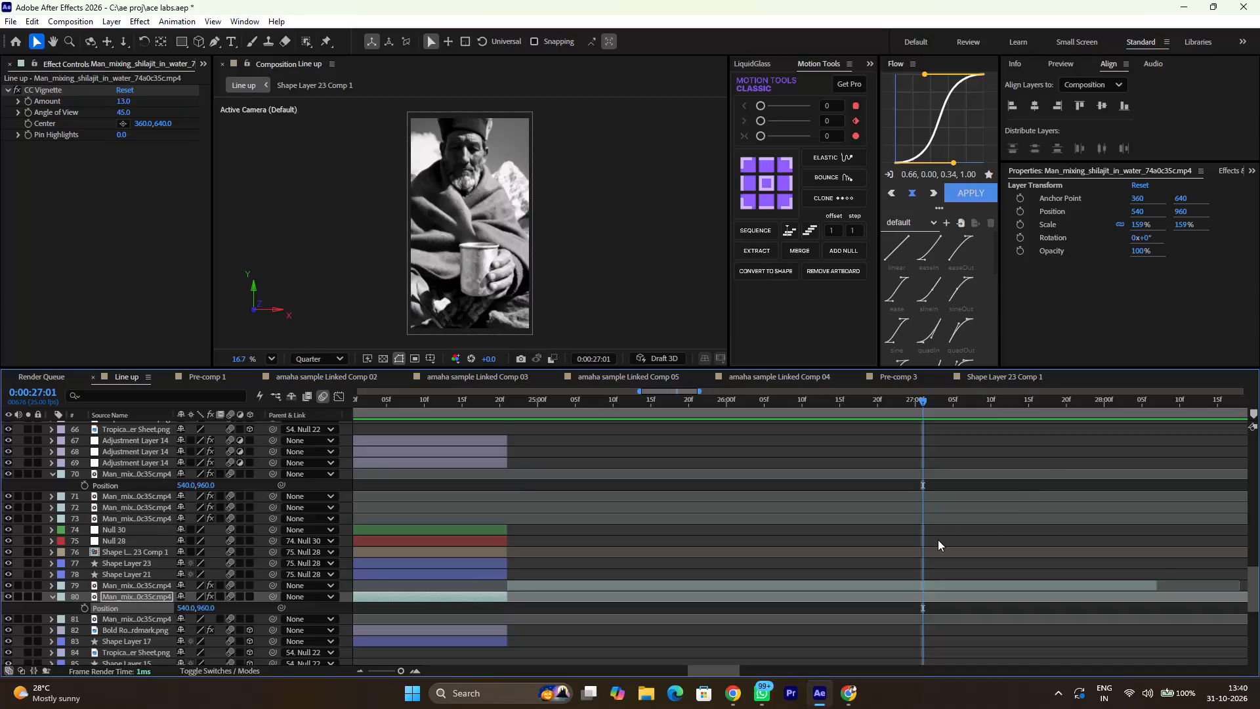
Select the Man_mixing clip on layer 79 and step through its ending from 0:00:27:01 to the speaker footage at 0:00:28:08.
{"action": "scroll", "coordinate": [938, 540], "scroll_direction": "down", "scroll_amount": 6, "text": "ctrl"}
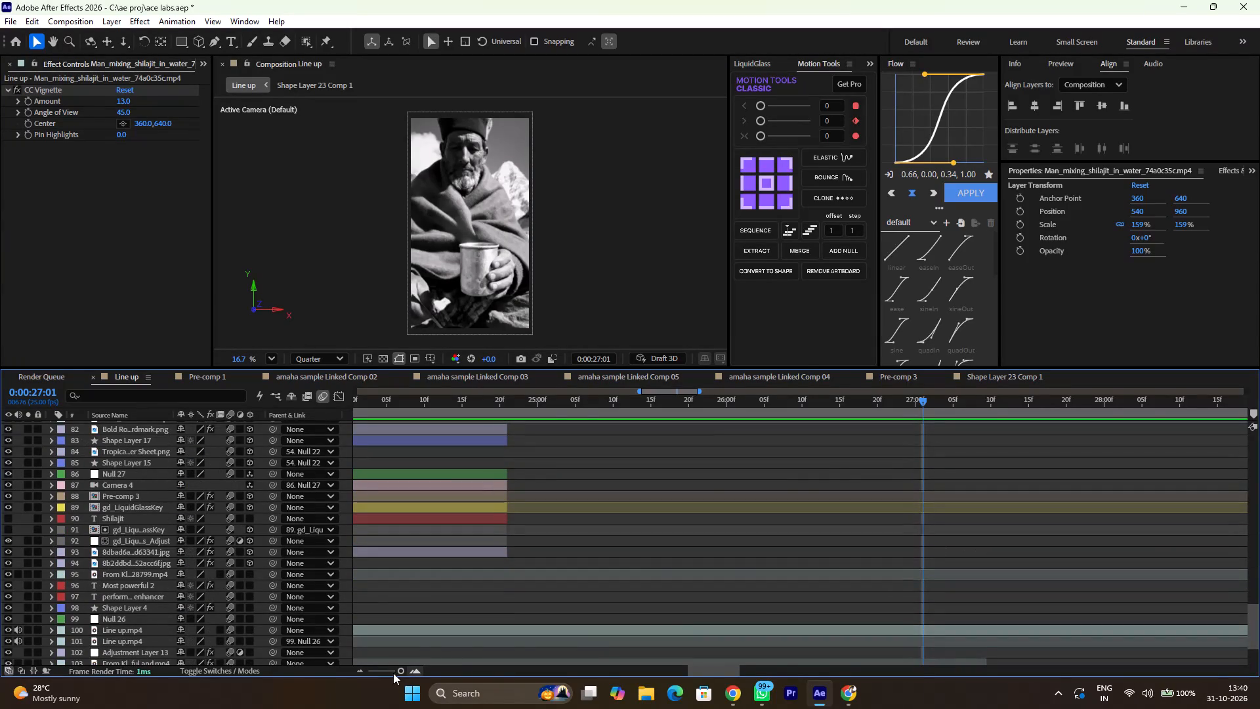
{"action": "left_click_drag", "start_coordinate": [398, 672], "coordinate": [373, 677]}
{"action": "scroll", "coordinate": [629, 582], "scroll_direction": "right", "scroll_amount": 1}
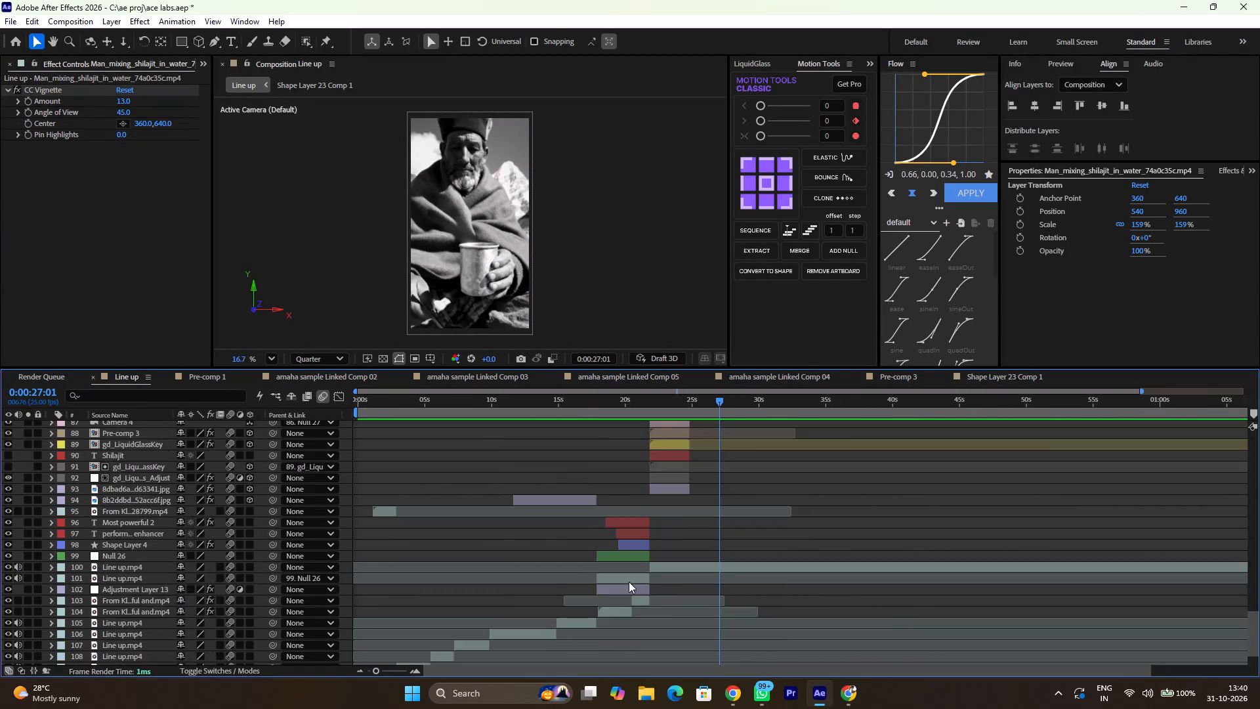
{"action": "scroll", "coordinate": [629, 582], "scroll_direction": "right", "scroll_amount": 1}
{"action": "scroll", "coordinate": [629, 582], "scroll_direction": "down", "scroll_amount": 2}
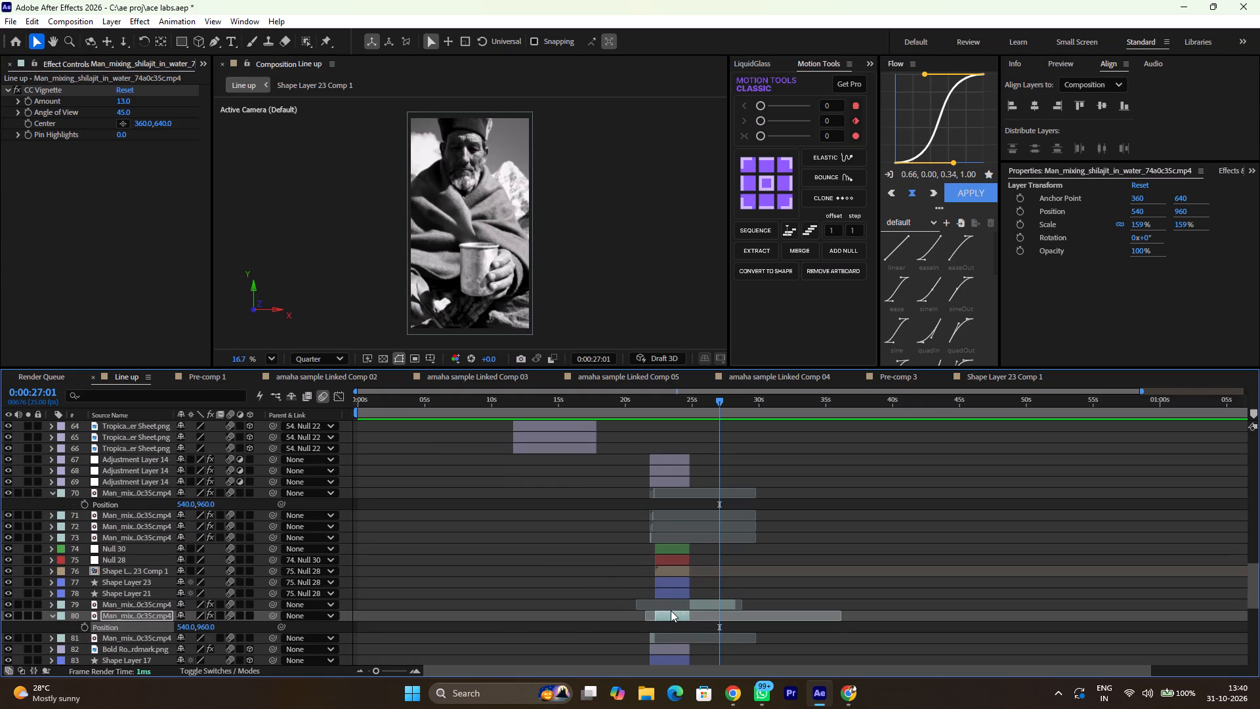
{"action": "scroll", "coordinate": [770, 606], "scroll_direction": "left", "scroll_amount": 1}
{"action": "scroll", "coordinate": [770, 606], "scroll_direction": "down", "scroll_amount": 2}
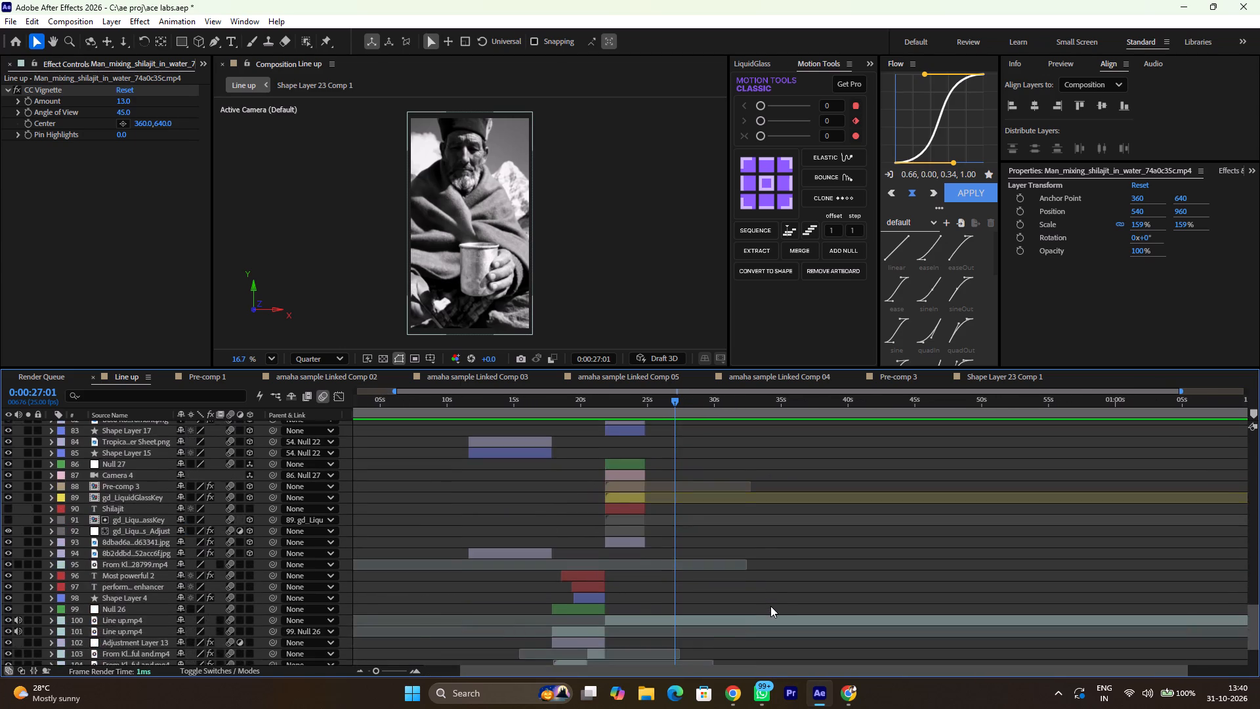
{"action": "scroll", "coordinate": [770, 606], "scroll_direction": "up", "scroll_amount": 1}
{"action": "left_click", "coordinate": [674, 495]}
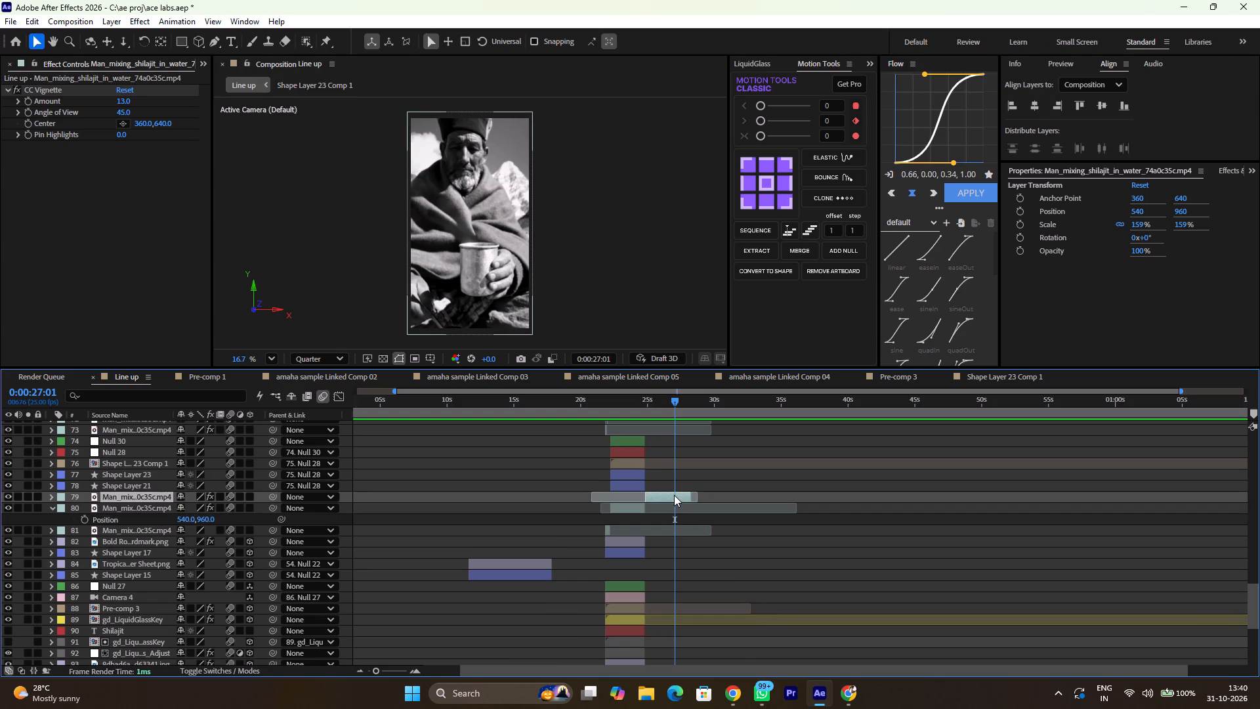
{"action": "key", "text": "ctrl+Right"}
{"action": "key", "text": "ctrl+Right"}
{"action": "key", "text": "ctrl+Right"}
{"action": "key", "text": "ctrl+Right"}
{"action": "key", "text": "ctrl+Right"}
{"action": "key", "text": "ctrl+Right"}
{"action": "key", "text": "ctrl+Right"}
{"action": "key", "text": "ctrl+Right"}
{"action": "key", "text": "ctrl+Right"}
{"action": "key", "text": "ctrl+Right"}
{"action": "key", "text": "ctrl+Right"}
{"action": "key", "text": "ctrl+Right"}
{"action": "key", "text": "ctrl+Right"}
{"action": "key", "text": "ctrl+Right"}
{"action": "key", "text": "ctrl+Right"}
{"action": "key", "text": "ctrl+Right"}
{"action": "key", "text": "ctrl+Right"}
{"action": "key", "text": "ctrl+Right"}
{"action": "key", "text": "ctrl+Right"}
{"action": "key", "text": "ctrl+Right"}
{"action": "key", "text": "ctrl+Right"}
{"action": "key", "text": "ctrl+Right"}
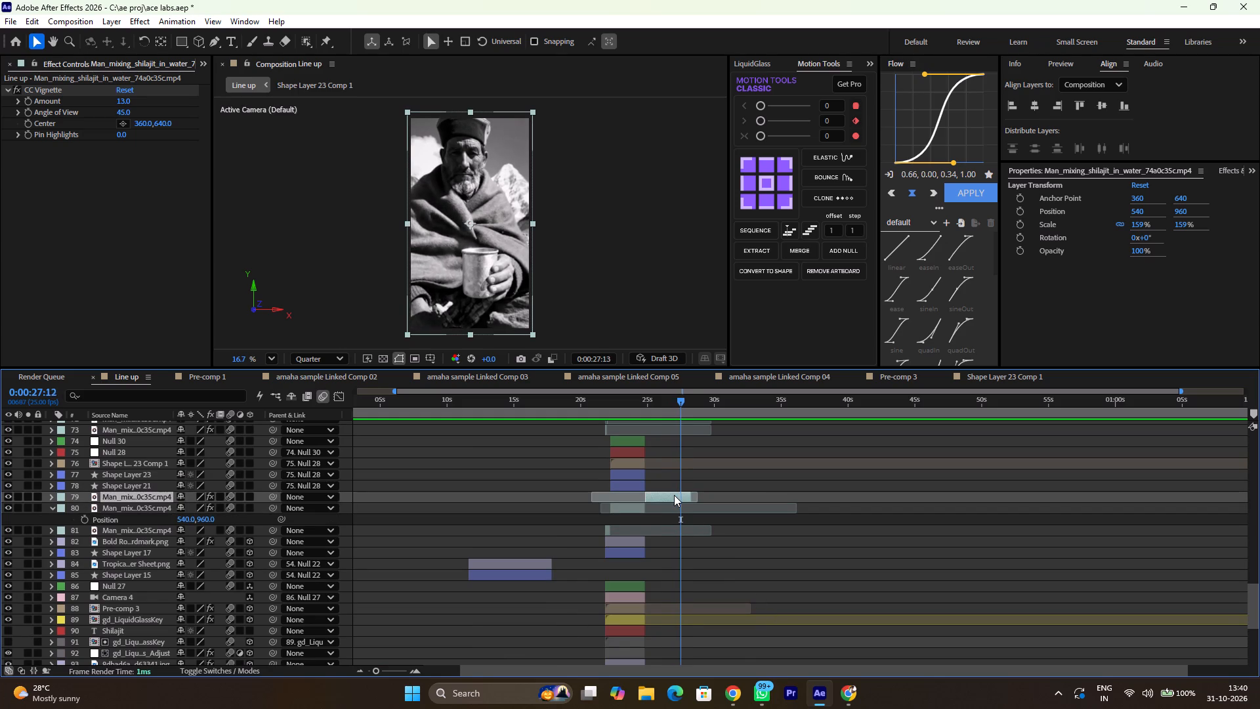
{"action": "key", "text": "ctrl+Right"}
{"action": "key", "text": "ctrl+Right"}
{"action": "key", "text": "ctrl+Right"}
{"action": "key", "text": "ctrl+Right"}
{"action": "key", "text": "ctrl+Right"}
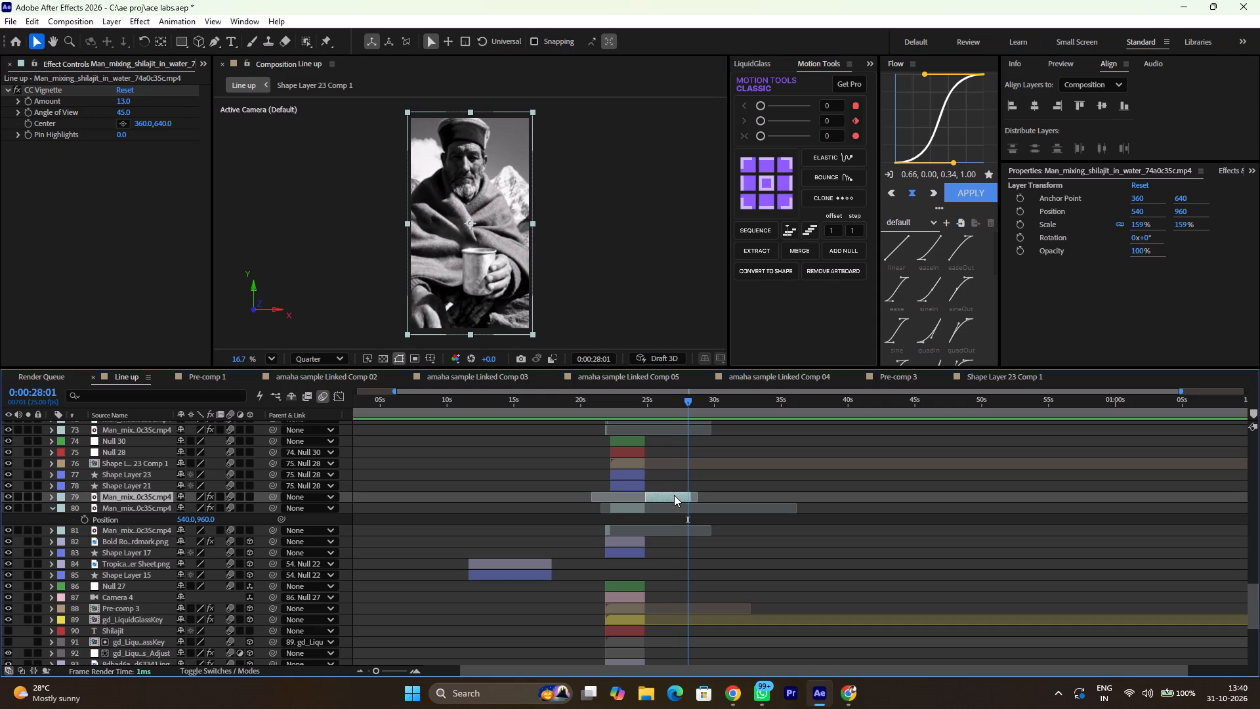
{"action": "key", "text": "ctrl+Right"}
{"action": "key", "text": "ctrl+Right"}
{"action": "key", "text": "ctrl+Right"}
{"action": "key", "text": "ctrl+Right"}
{"action": "key", "text": "ctrl+Right"}
{"action": "key", "text": "ctrl+Right"}
{"action": "key", "text": "ctrl+Right"}
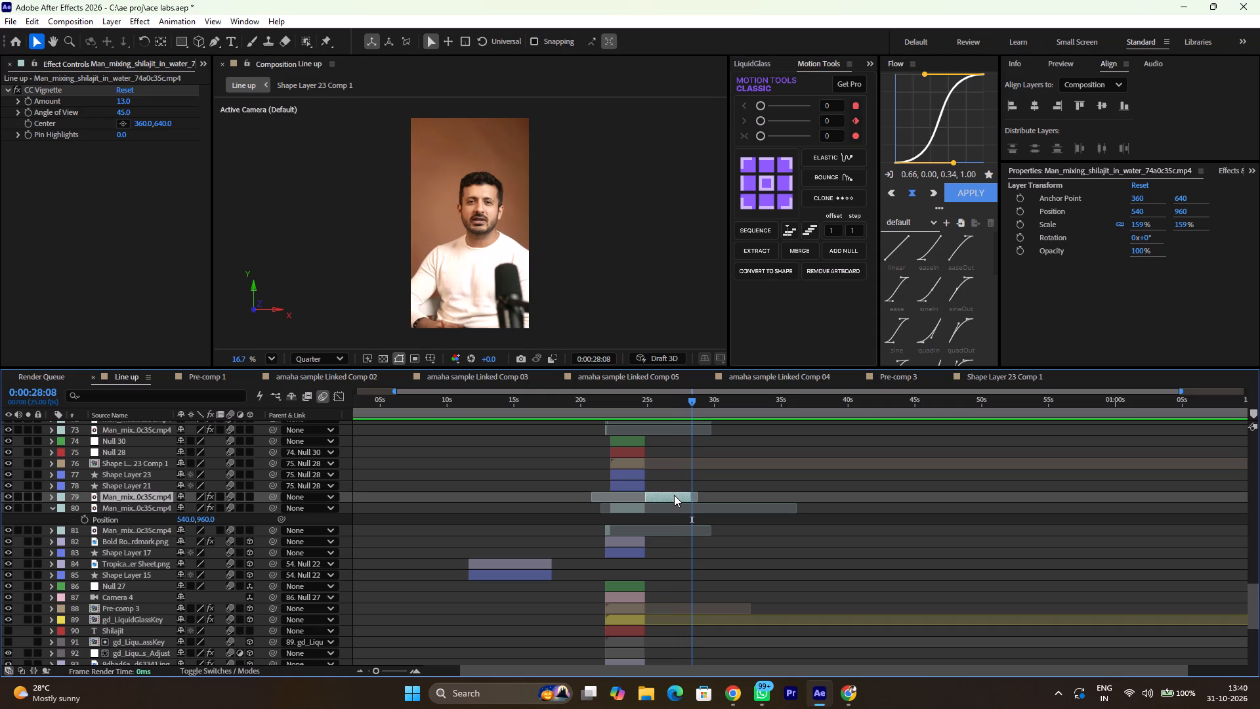
Step back through the Man_mixing clip from 0:00:28:08 to 0:00:27:01 to review the cut into the speaker footage.
{"action": "key", "text": "ctrl+Left"}
{"action": "key", "text": "ctrl+Left"}
{"action": "key", "text": "ctrl+Left"}
{"action": "key", "text": "ctrl+Left"}
{"action": "key", "text": "ctrl+Left"}
{"action": "key", "text": "ctrl+Left"}
{"action": "key", "text": "ctrl+Left"}
{"action": "key", "text": "ctrl+Left"}
{"action": "key", "text": "ctrl+Left"}
{"action": "key", "text": "ctrl+Left"}
{"action": "key", "text": "ctrl+Left"}
{"action": "key", "text": "ctrl+Left"}
{"action": "key", "text": "ctrl+Left"}
{"action": "key", "text": "ctrl+Left"}
{"action": "key", "text": "ctrl+Left"}
{"action": "key", "text": "ctrl+Left"}
{"action": "key", "text": "ctrl+Left"}
{"action": "key", "text": "ctrl+Left"}
{"action": "key", "text": "ctrl+Left"}
{"action": "key", "text": "ctrl+Left"}
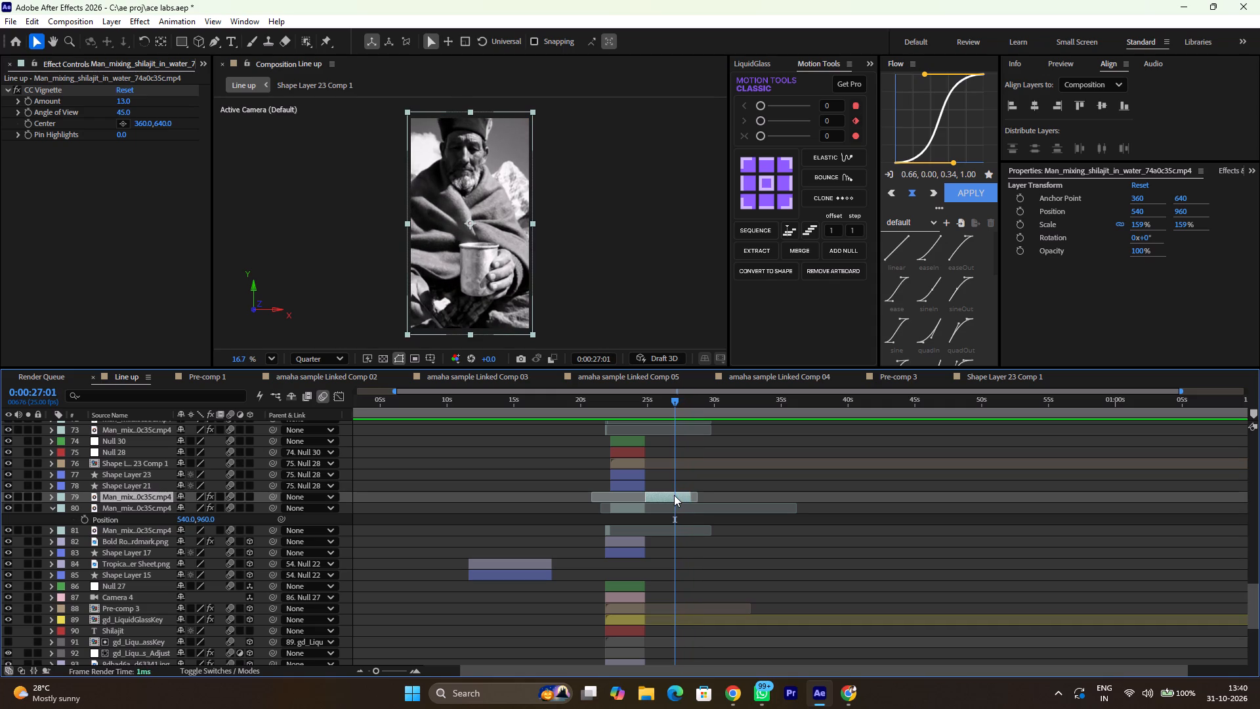
Scrub the Line up composition across the shilajit scenes and the following speaker footage, ending in the Man_mixing clip at 0:00:25:19.
{"action": "left_click_drag", "start_coordinate": [635, 395], "coordinate": [613, 398]}
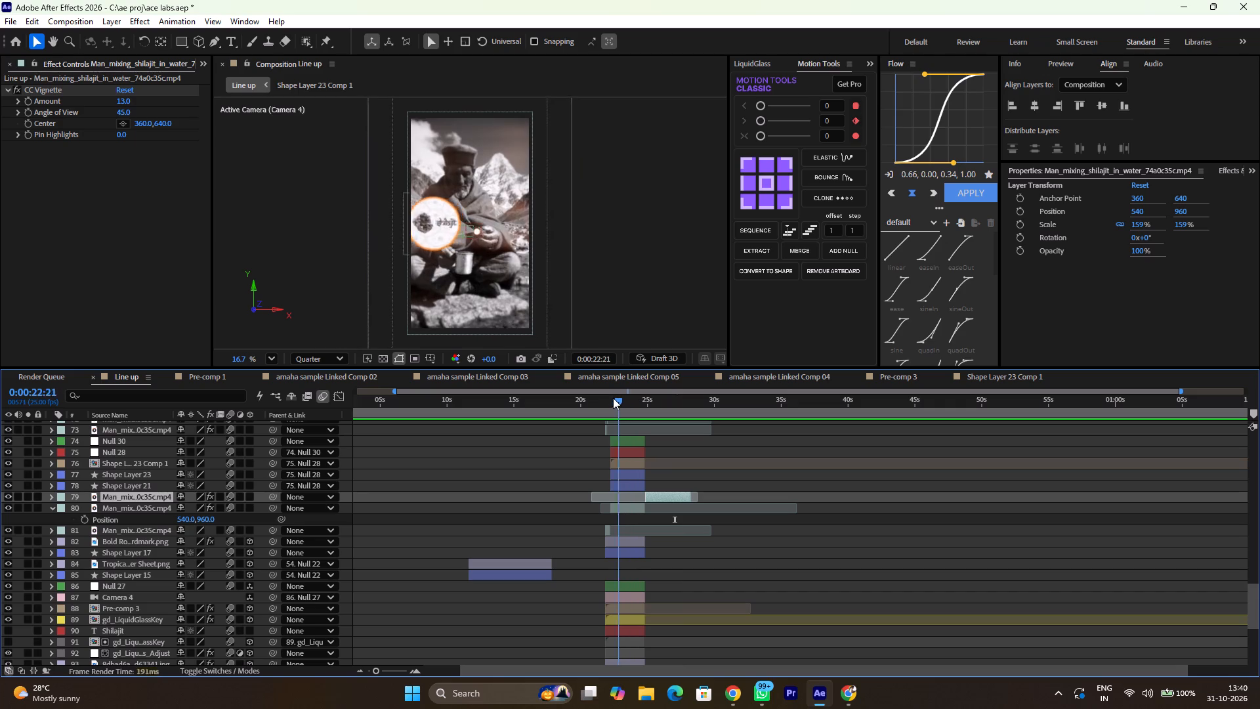
{"action": "left_click_drag", "start_coordinate": [613, 398], "coordinate": [674, 416]}
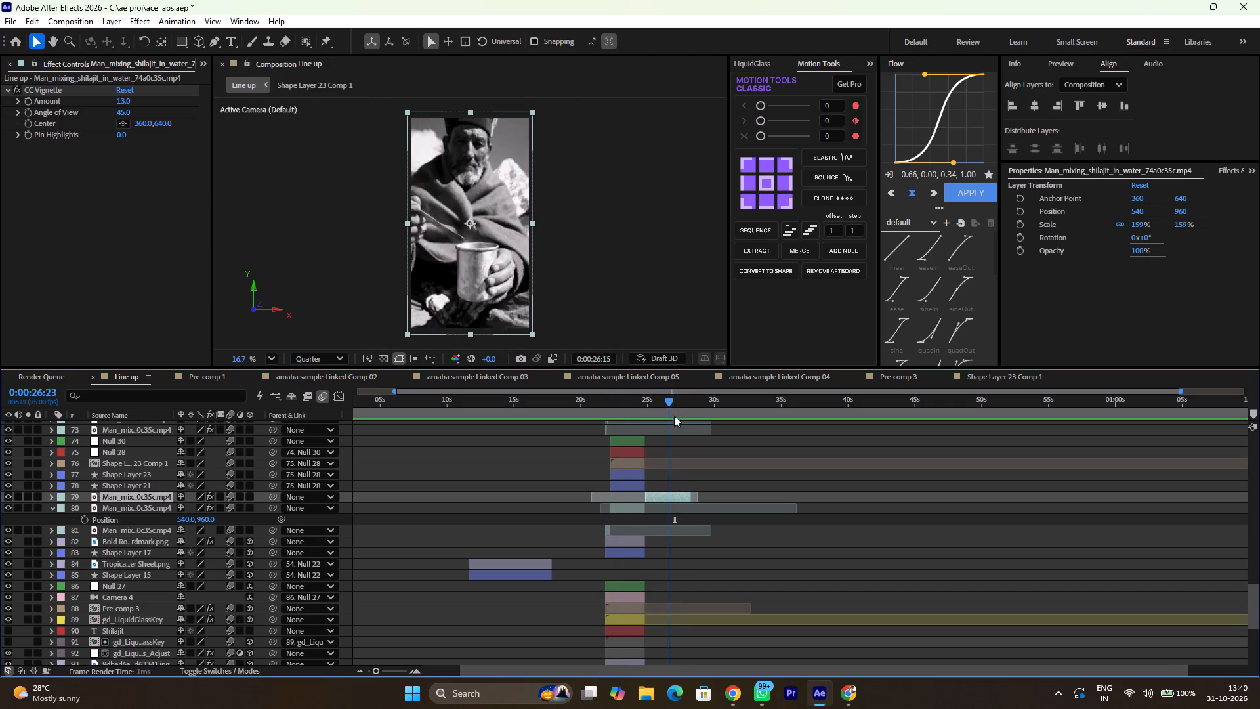
{"action": "left_click_drag", "start_coordinate": [674, 416], "coordinate": [848, 464]}
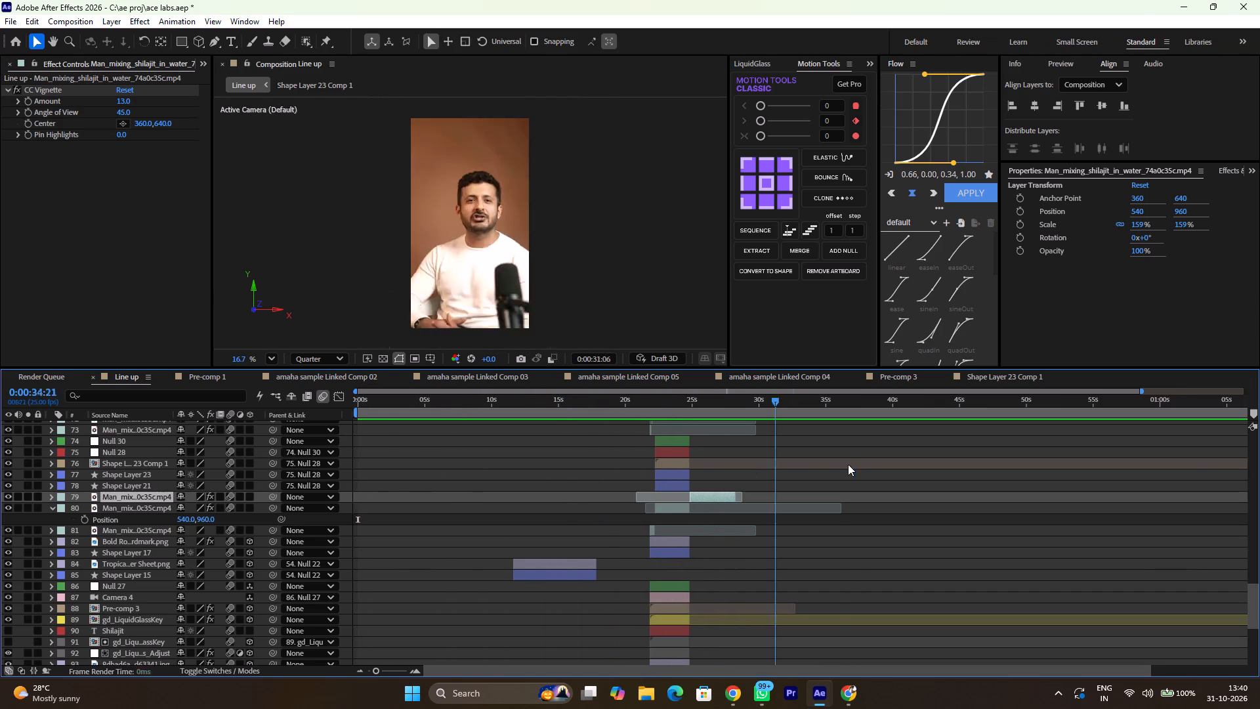
{"action": "left_click_drag", "start_coordinate": [848, 464], "coordinate": [534, 451]}
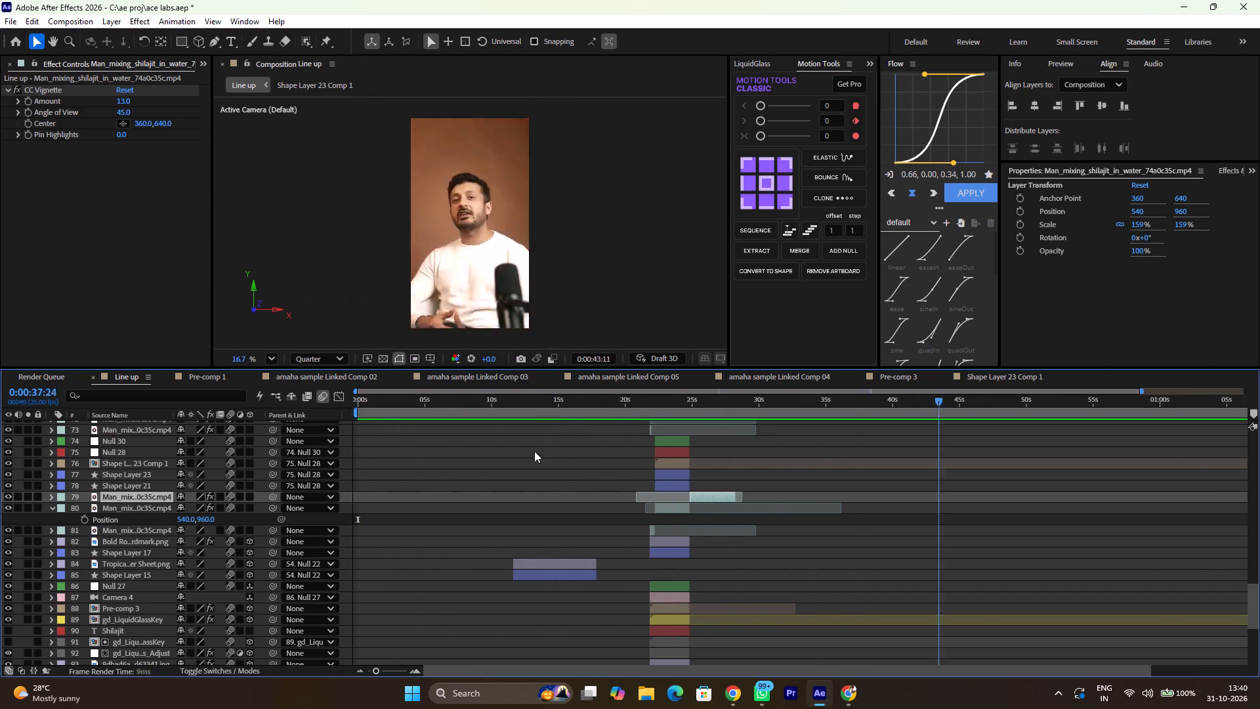
{"action": "left_click_drag", "start_coordinate": [534, 451], "coordinate": [588, 548]}
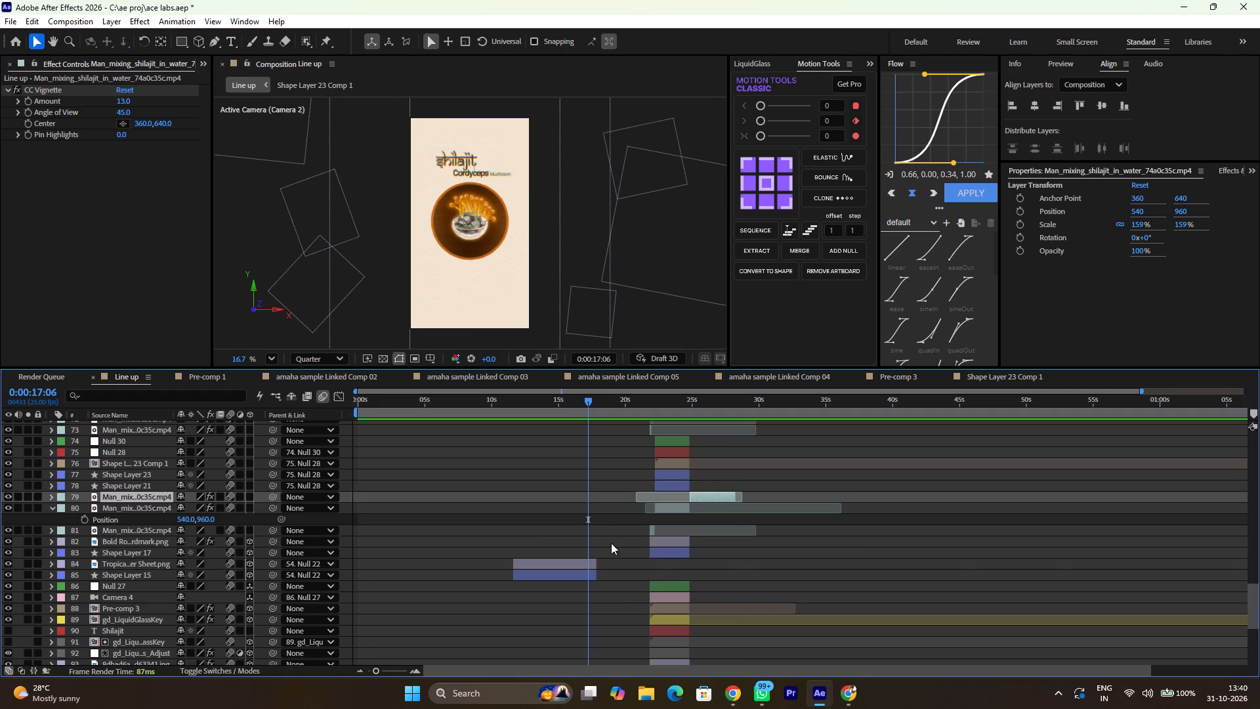
{"action": "left_click", "coordinate": [703, 408]}
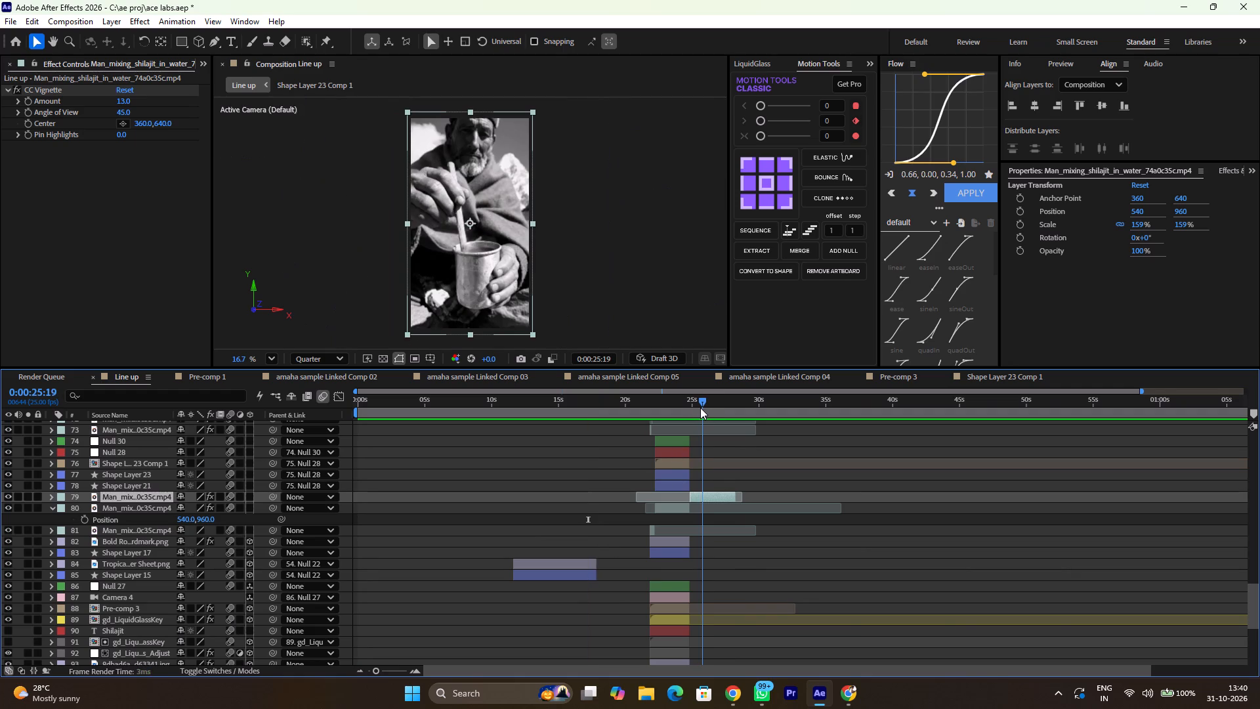
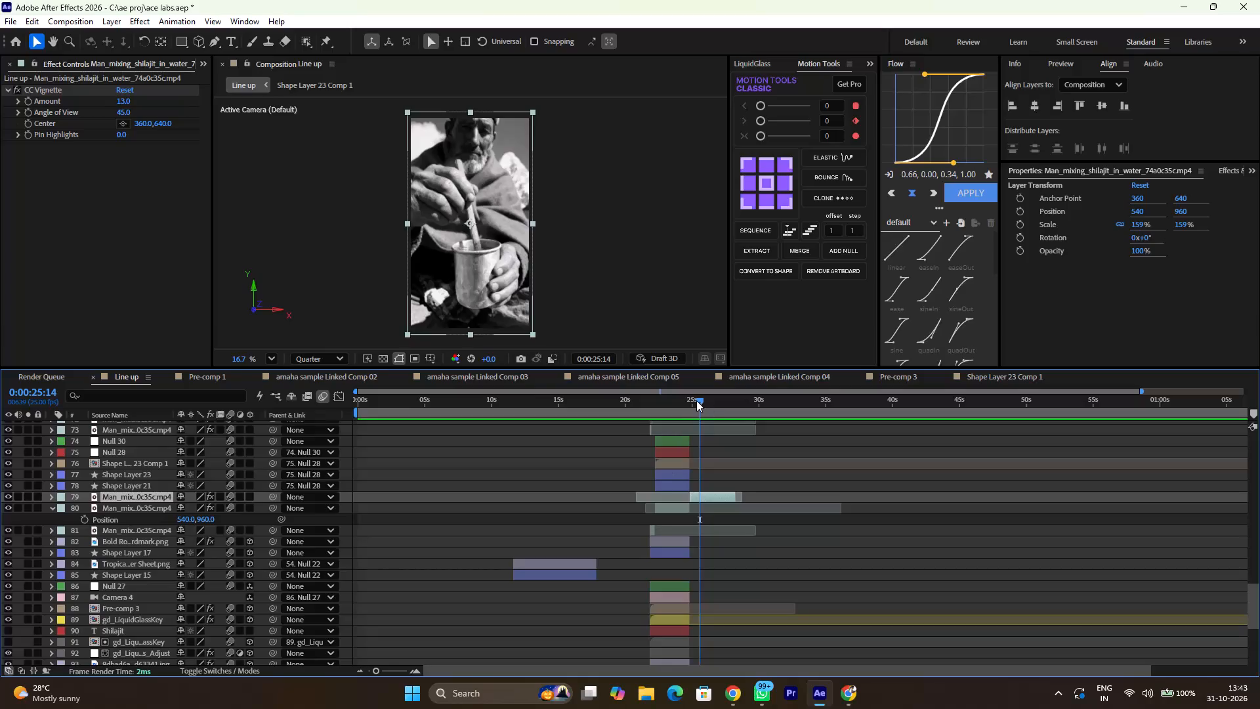
Scrub back across the cut from the badge scene into the layer 79 Man_mixing clip, ending at 0:00:24:22.
{"action": "left_click_drag", "start_coordinate": [696, 400], "coordinate": [684, 400]}
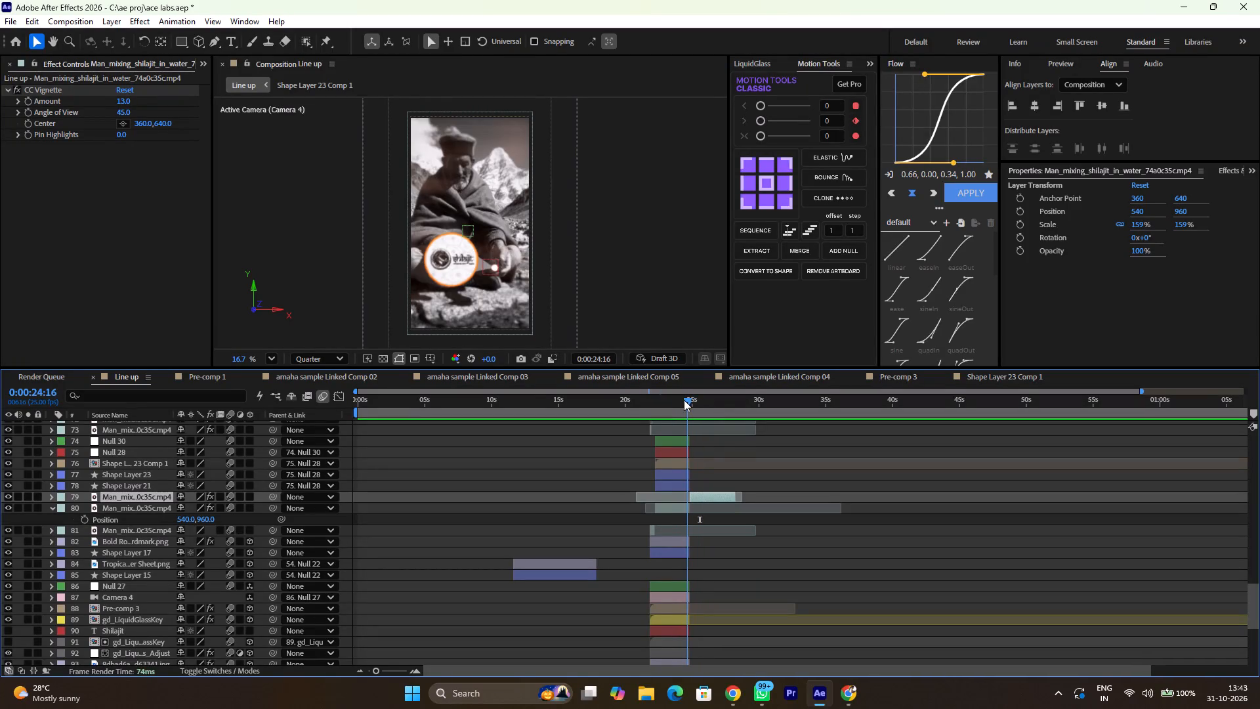
{"action": "left_click_drag", "start_coordinate": [684, 400], "coordinate": [687, 398]}
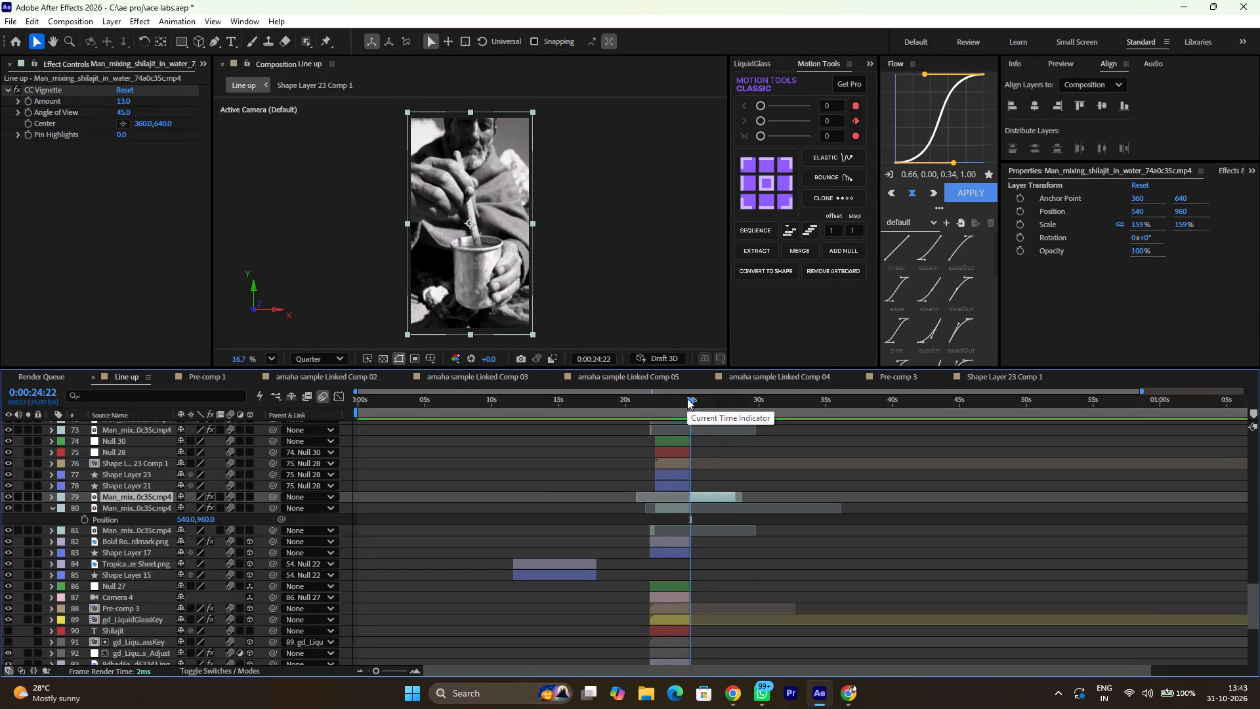
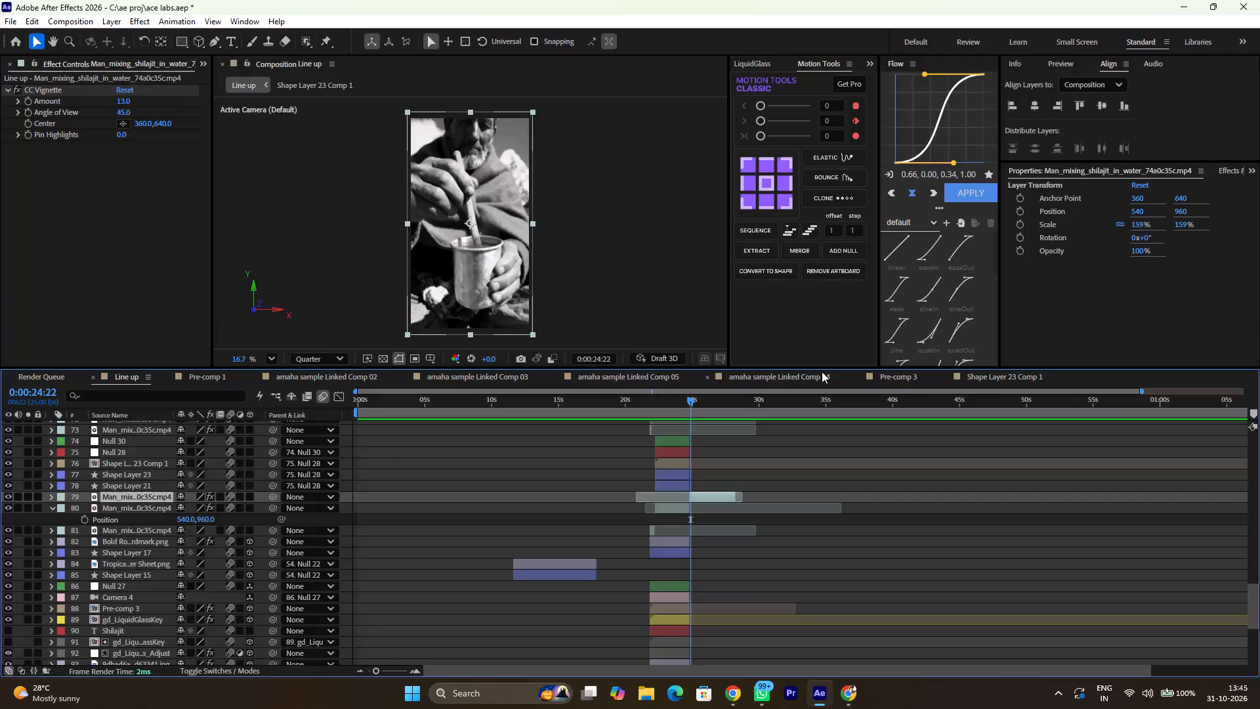
Place the playhead exactly on the cut at the start of the layer 79 Man_mixing clip in Line up, at 0:00:24:21.
{"action": "scroll", "coordinate": [822, 372], "scroll_direction": "up", "scroll_amount": 3, "text": "ctrl+alt"}
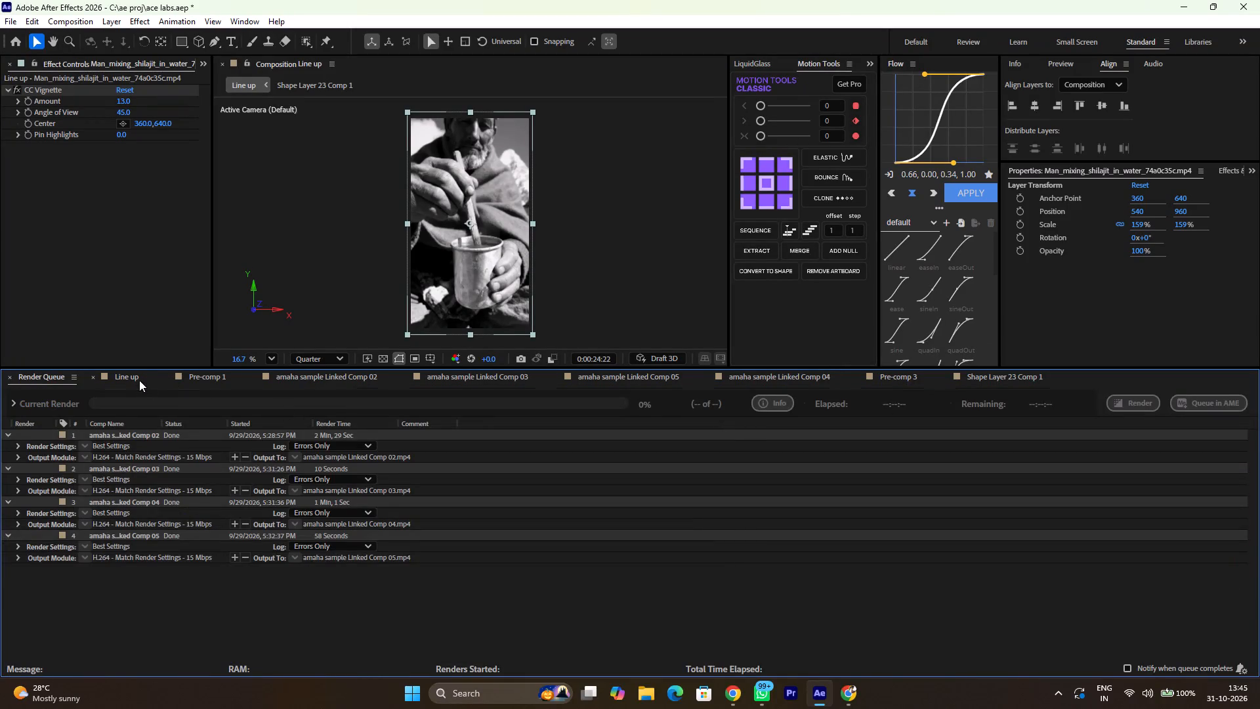
{"action": "left_click", "coordinate": [139, 380]}
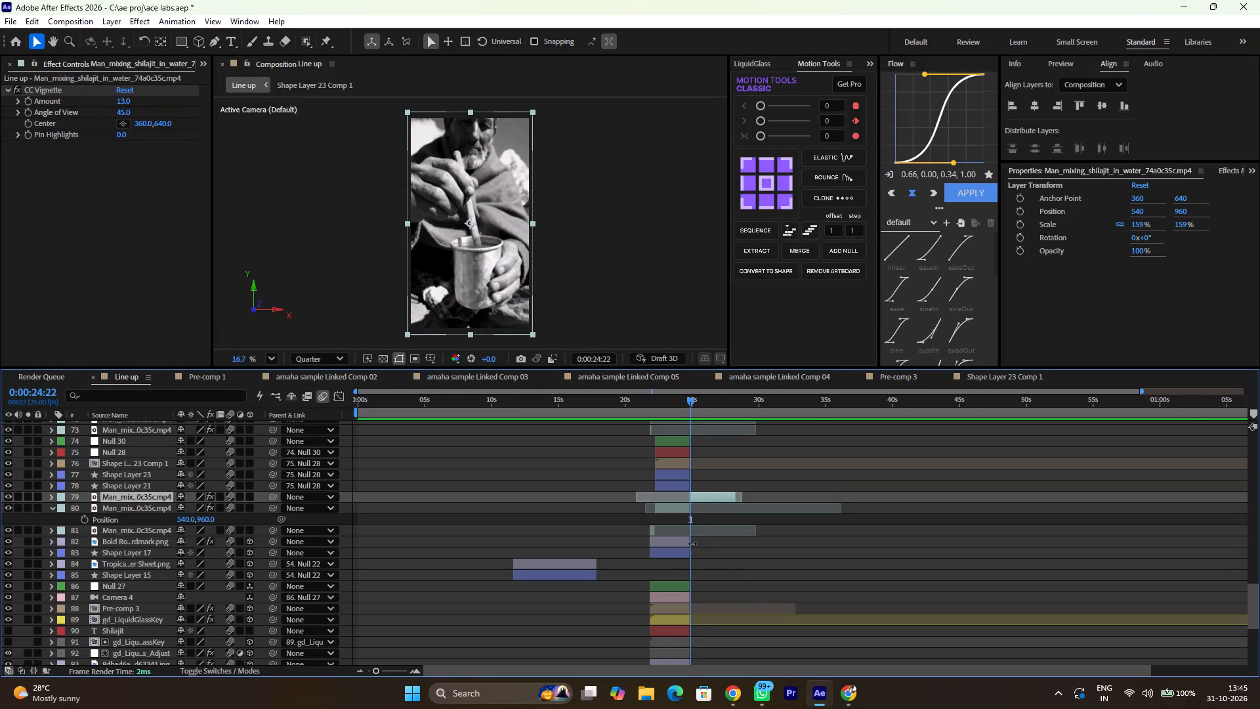
{"action": "scroll", "coordinate": [692, 544], "scroll_direction": "up", "scroll_amount": 6, "text": "ctrl+alt"}
{"action": "left_click_drag", "start_coordinate": [535, 404], "coordinate": [518, 408]}
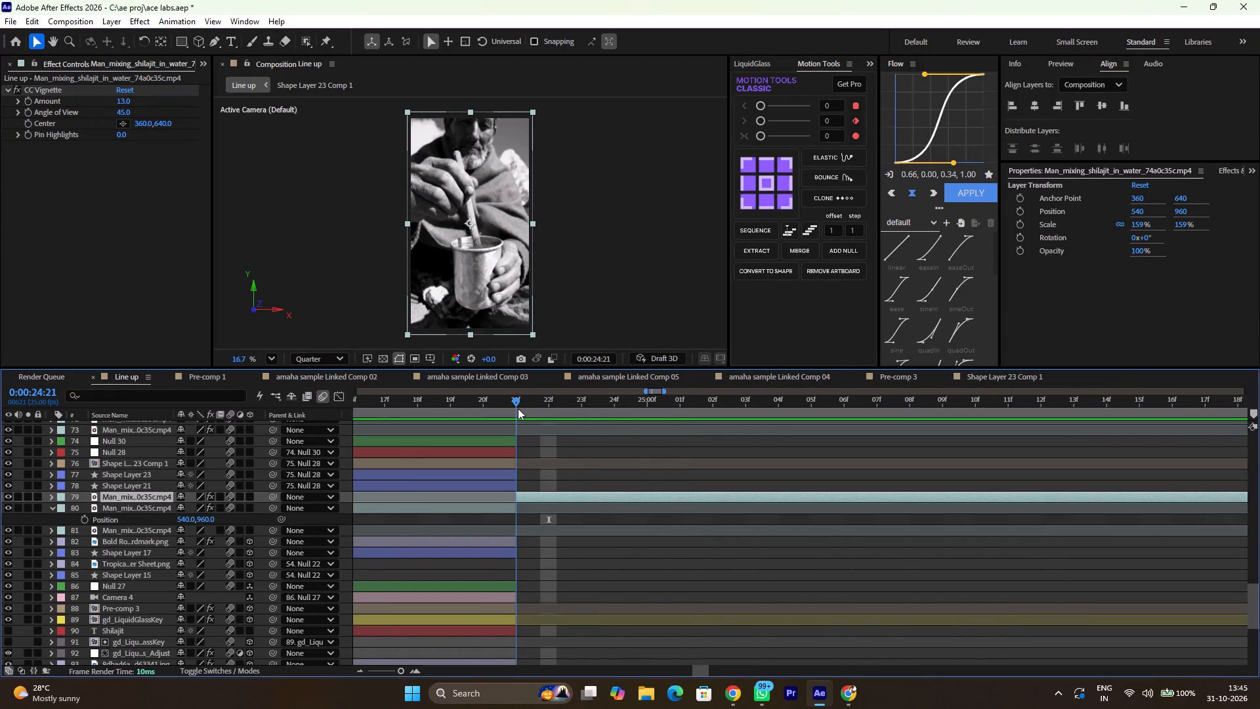
{"action": "left_click_drag", "start_coordinate": [518, 408], "coordinate": [510, 408]}
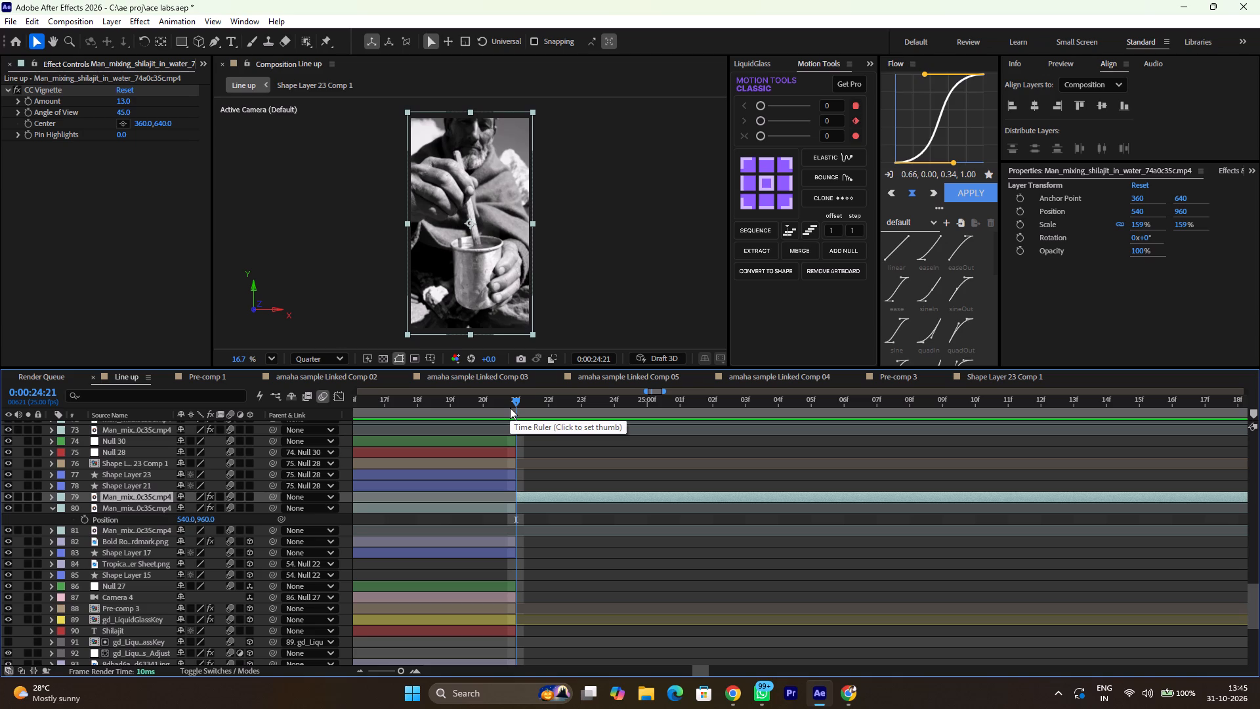
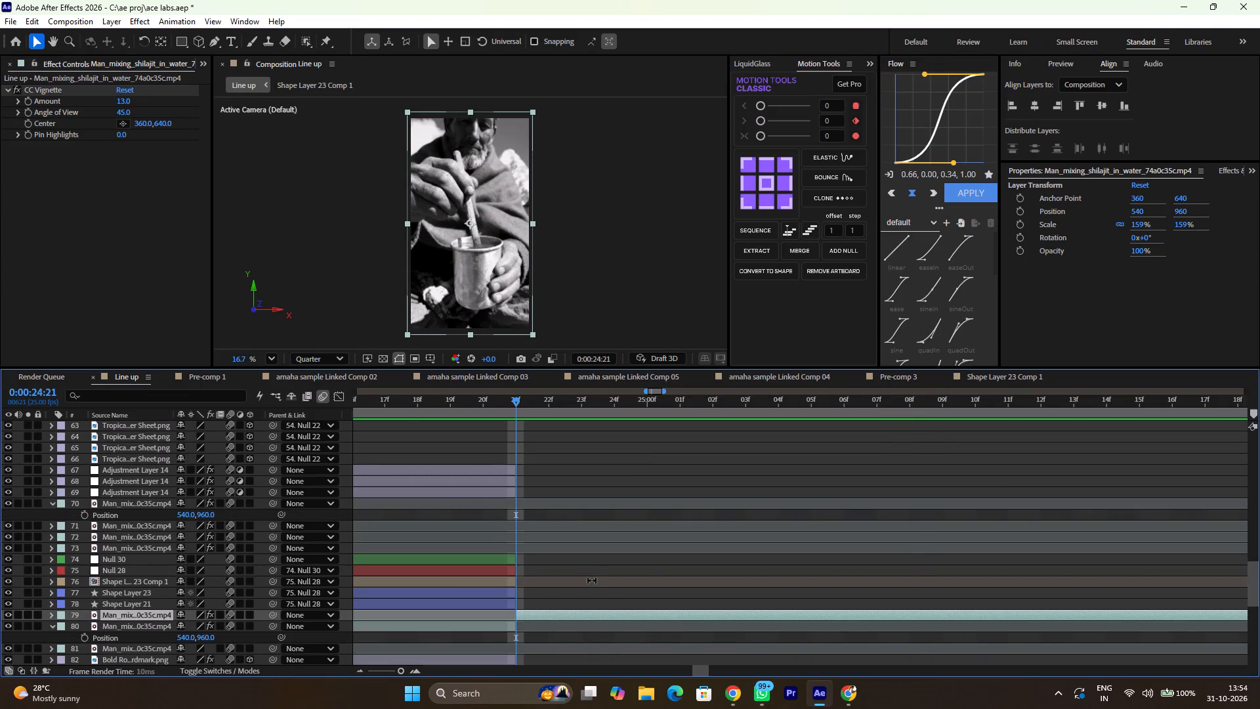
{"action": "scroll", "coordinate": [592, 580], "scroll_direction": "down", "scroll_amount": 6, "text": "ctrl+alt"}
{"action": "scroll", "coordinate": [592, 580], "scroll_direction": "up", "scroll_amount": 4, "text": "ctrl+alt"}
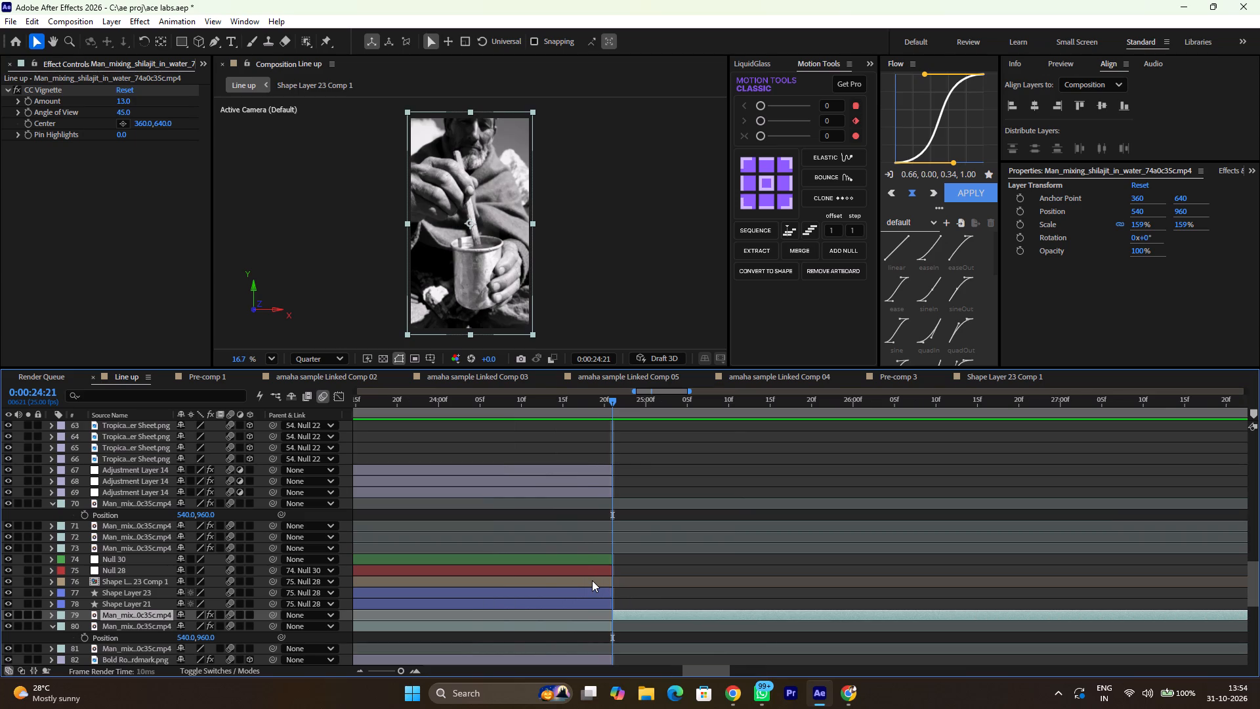
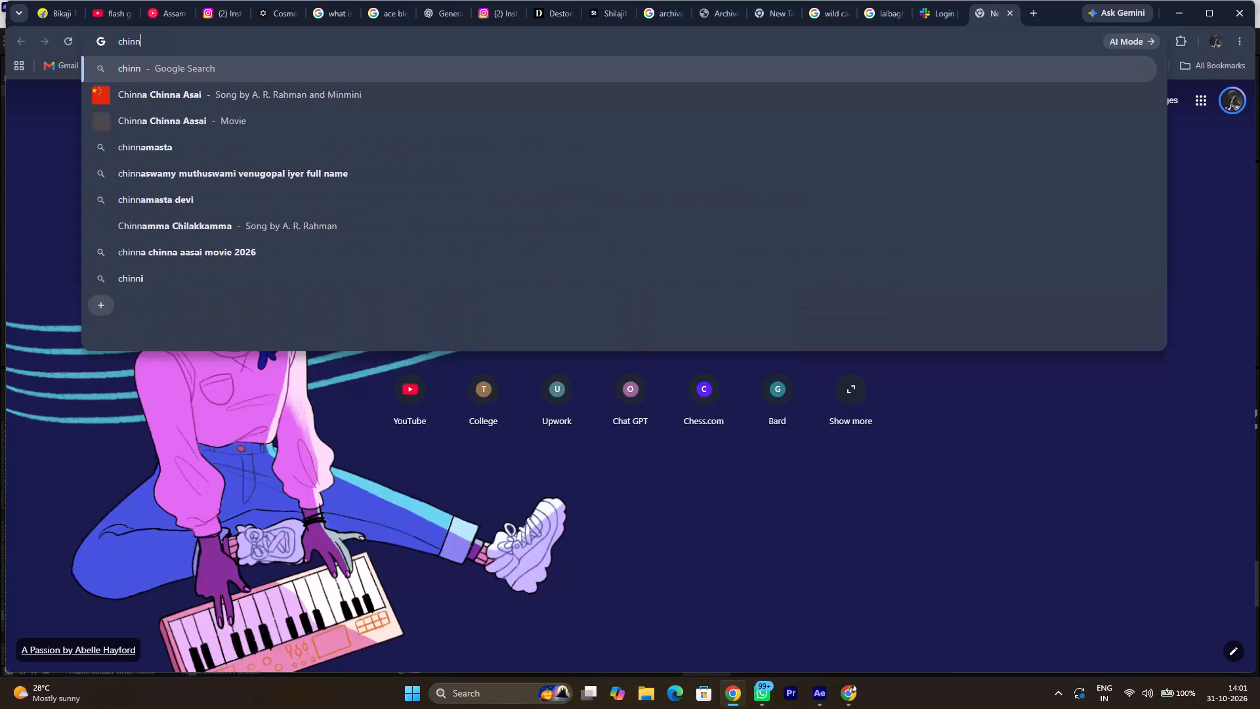
Search Google for "chinnar meaning" and read through the AI overview of the word's different meanings.
{"action": "key", "text": "Return"}
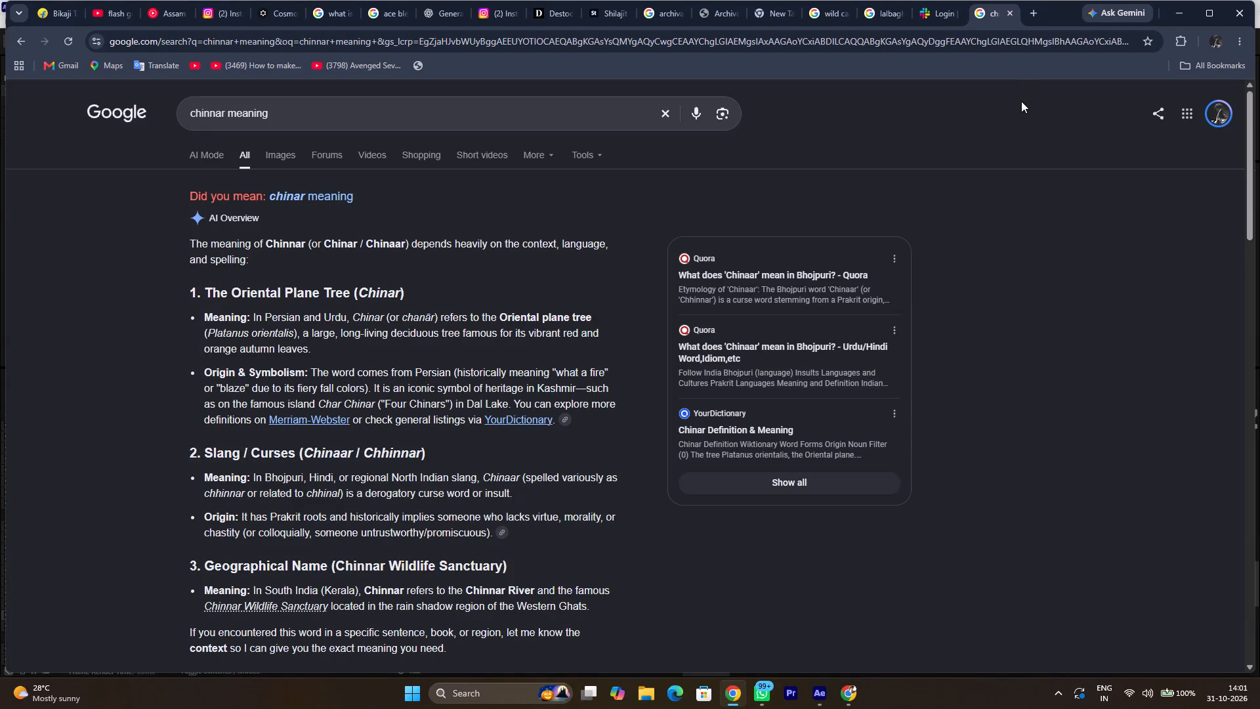
{"action": "scroll", "coordinate": [1018, 106], "scroll_direction": "down", "scroll_amount": 1}
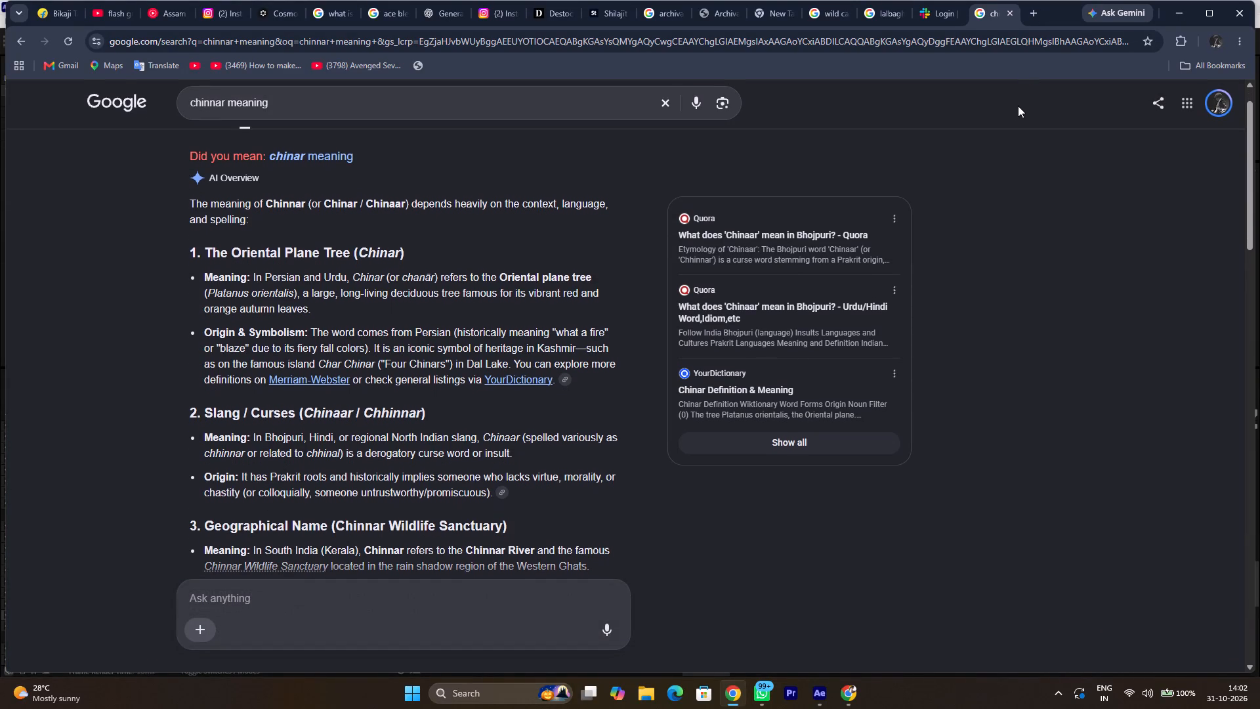
{"action": "scroll", "coordinate": [1018, 106], "scroll_direction": "down", "scroll_amount": 1}
{"action": "scroll", "coordinate": [421, 471], "scroll_direction": "down", "scroll_amount": 1}
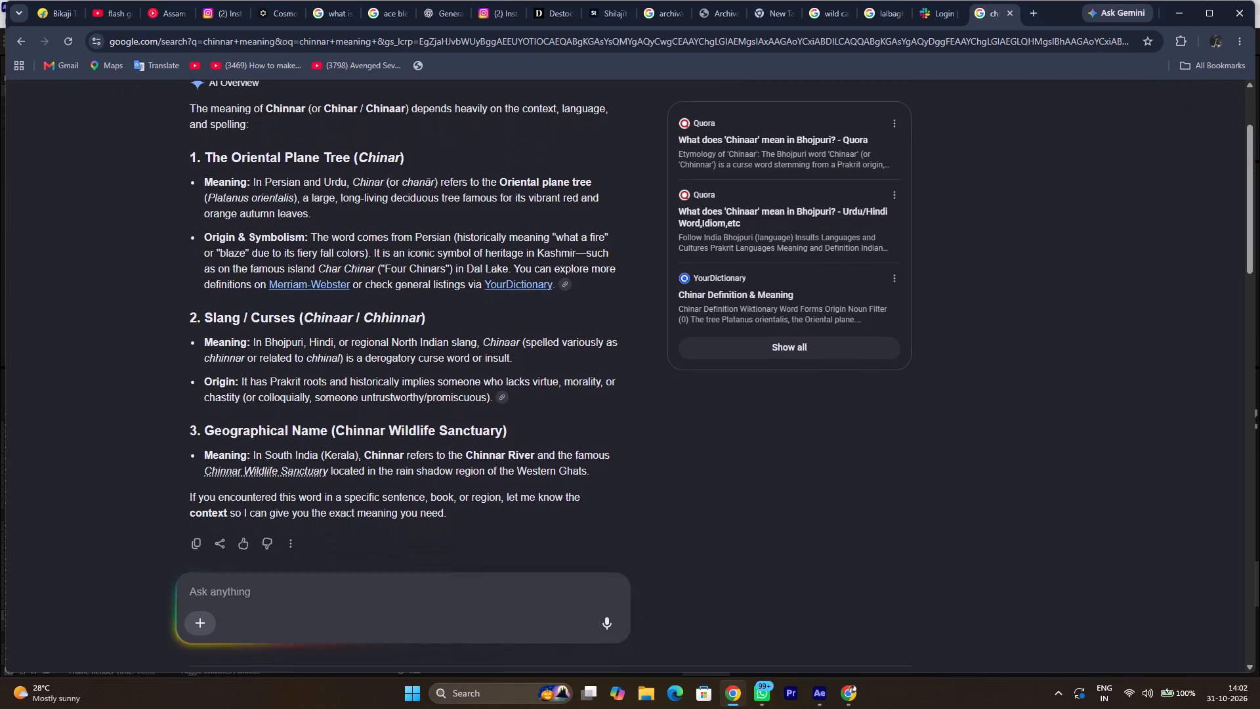
{"action": "scroll", "coordinate": [421, 471], "scroll_direction": "down", "scroll_amount": 1}
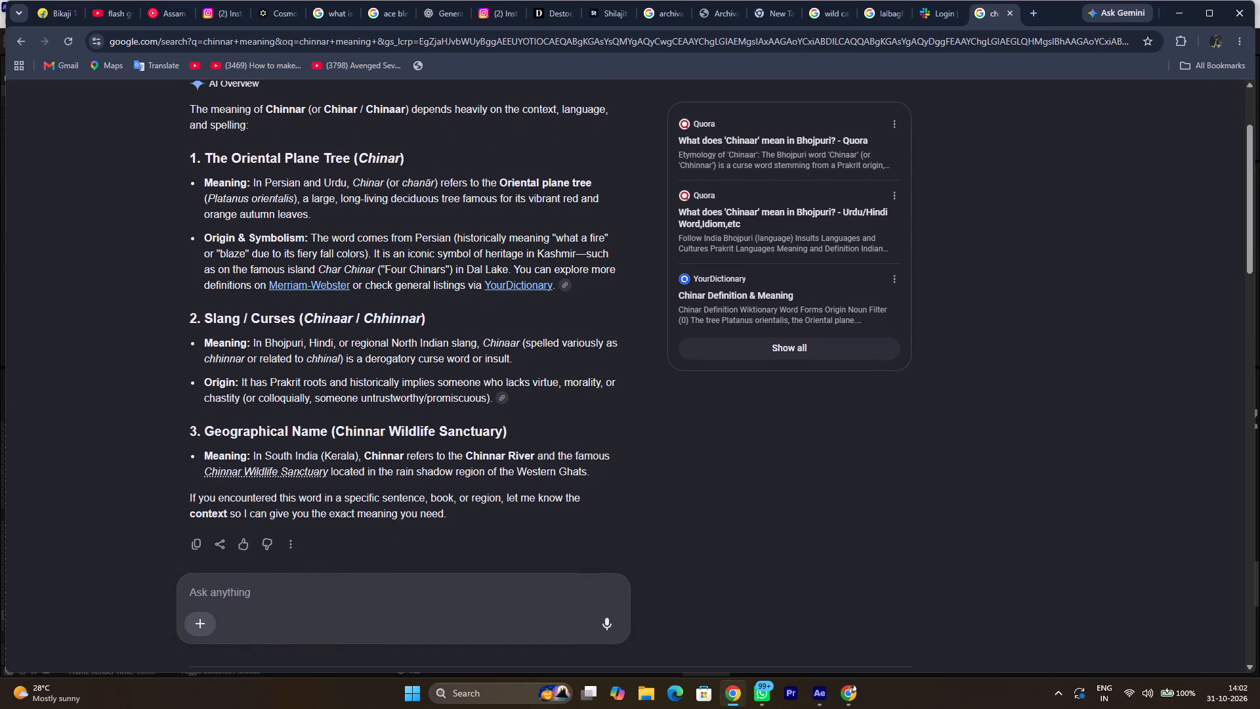
{"action": "scroll", "coordinate": [421, 471], "scroll_direction": "down", "scroll_amount": 1}
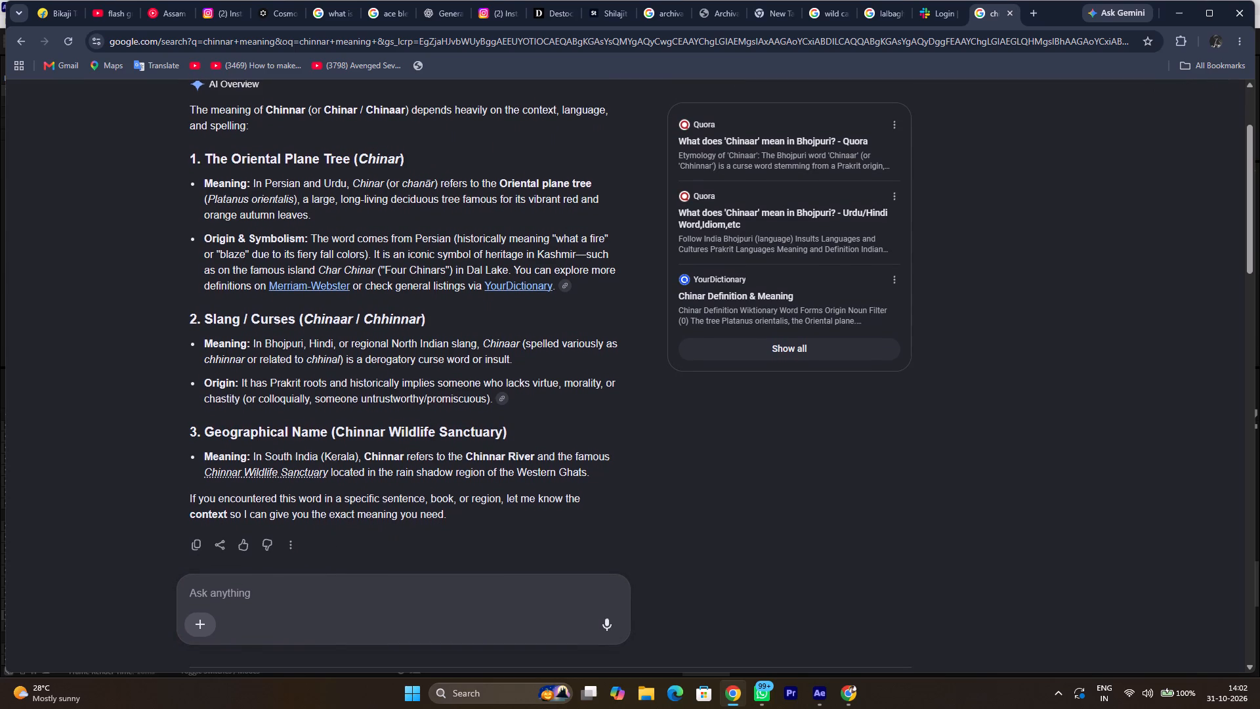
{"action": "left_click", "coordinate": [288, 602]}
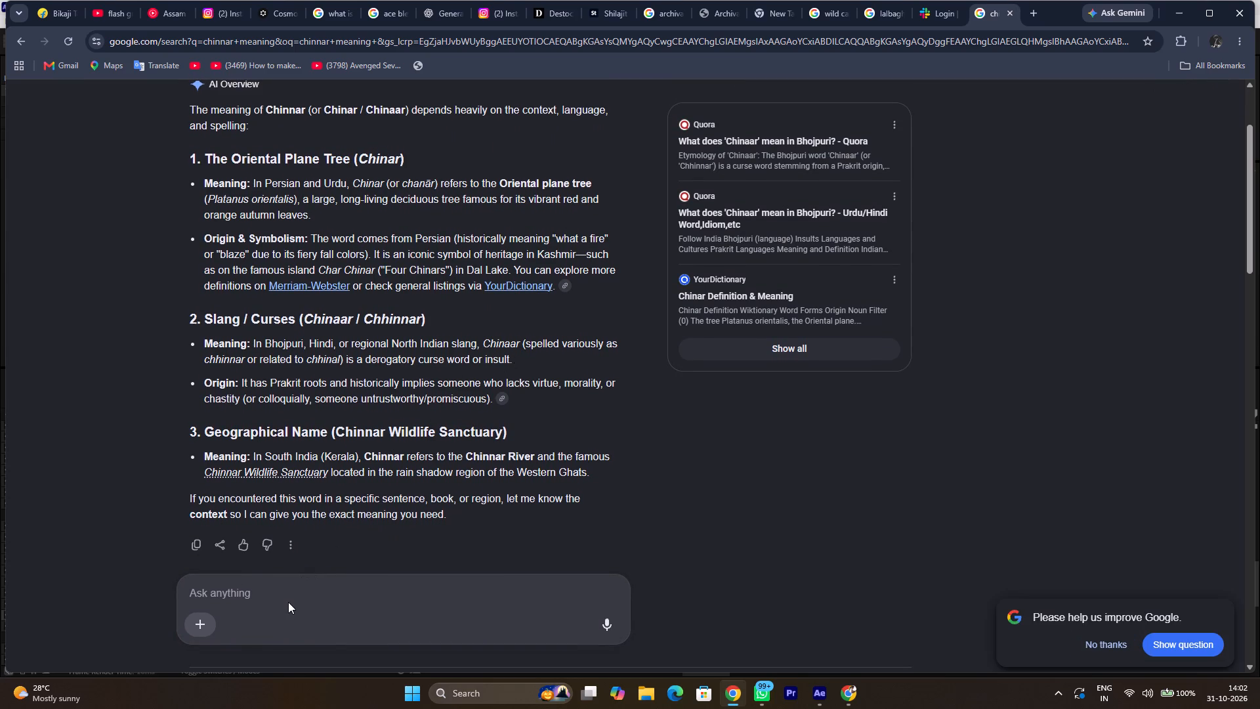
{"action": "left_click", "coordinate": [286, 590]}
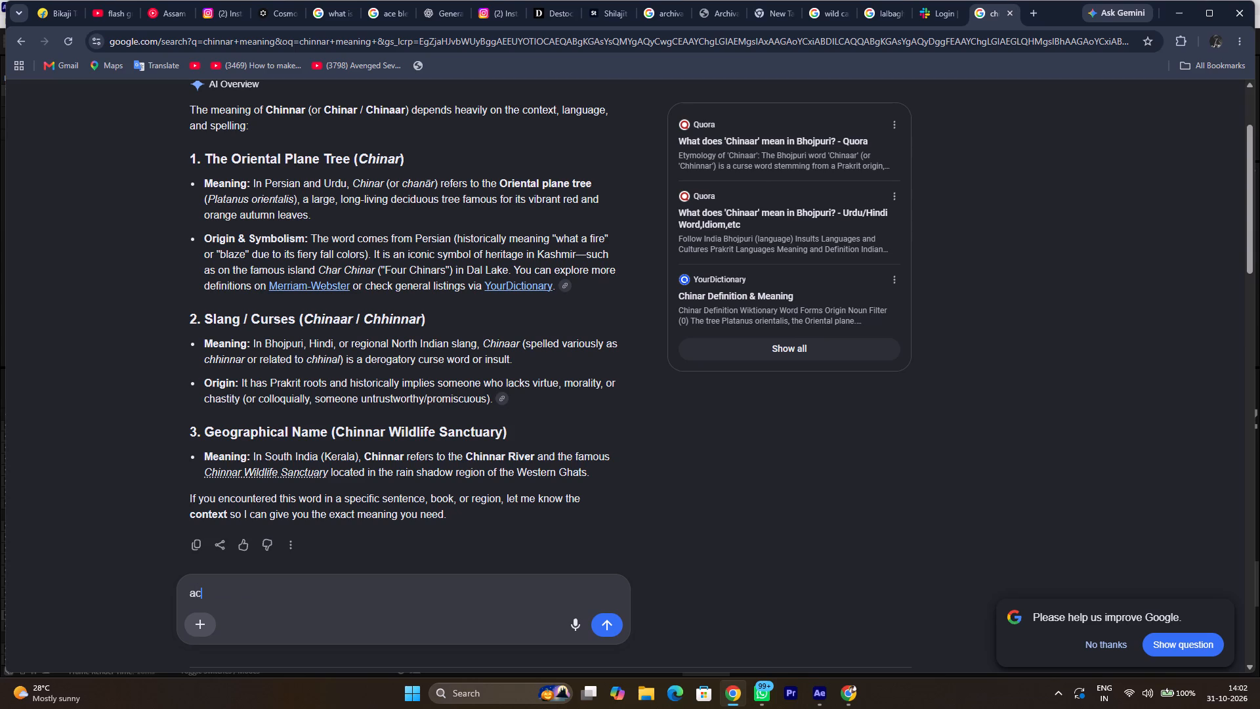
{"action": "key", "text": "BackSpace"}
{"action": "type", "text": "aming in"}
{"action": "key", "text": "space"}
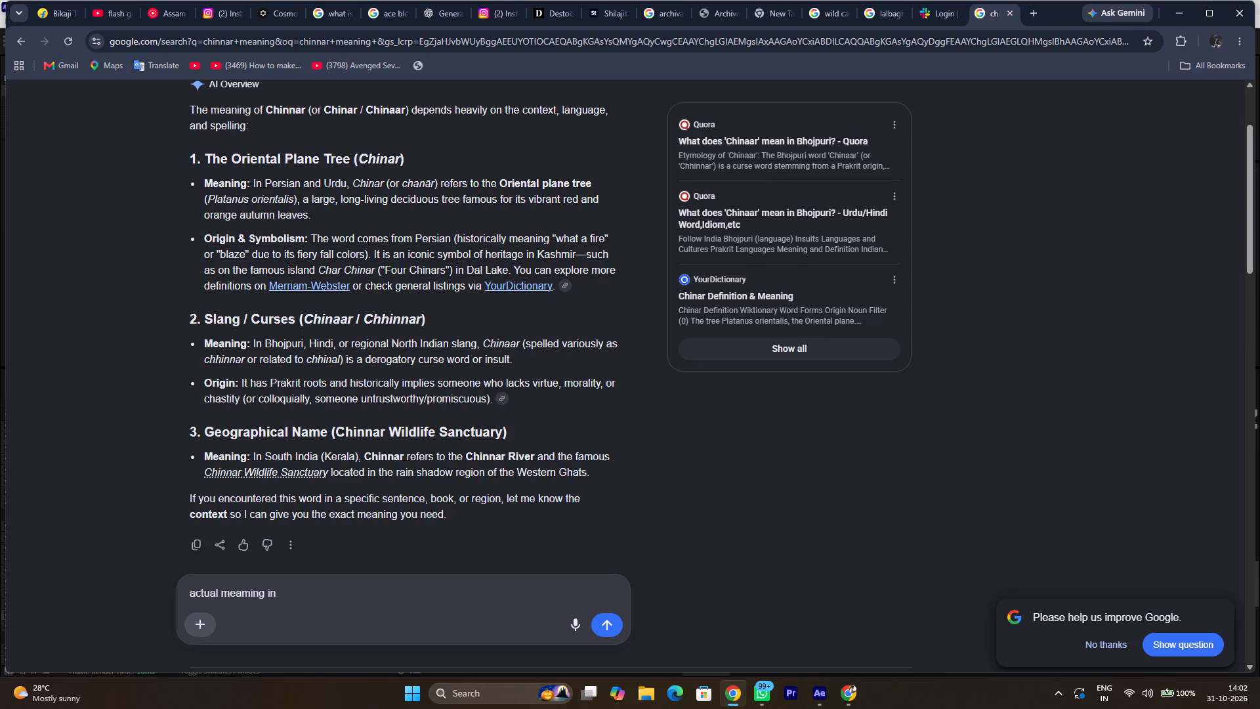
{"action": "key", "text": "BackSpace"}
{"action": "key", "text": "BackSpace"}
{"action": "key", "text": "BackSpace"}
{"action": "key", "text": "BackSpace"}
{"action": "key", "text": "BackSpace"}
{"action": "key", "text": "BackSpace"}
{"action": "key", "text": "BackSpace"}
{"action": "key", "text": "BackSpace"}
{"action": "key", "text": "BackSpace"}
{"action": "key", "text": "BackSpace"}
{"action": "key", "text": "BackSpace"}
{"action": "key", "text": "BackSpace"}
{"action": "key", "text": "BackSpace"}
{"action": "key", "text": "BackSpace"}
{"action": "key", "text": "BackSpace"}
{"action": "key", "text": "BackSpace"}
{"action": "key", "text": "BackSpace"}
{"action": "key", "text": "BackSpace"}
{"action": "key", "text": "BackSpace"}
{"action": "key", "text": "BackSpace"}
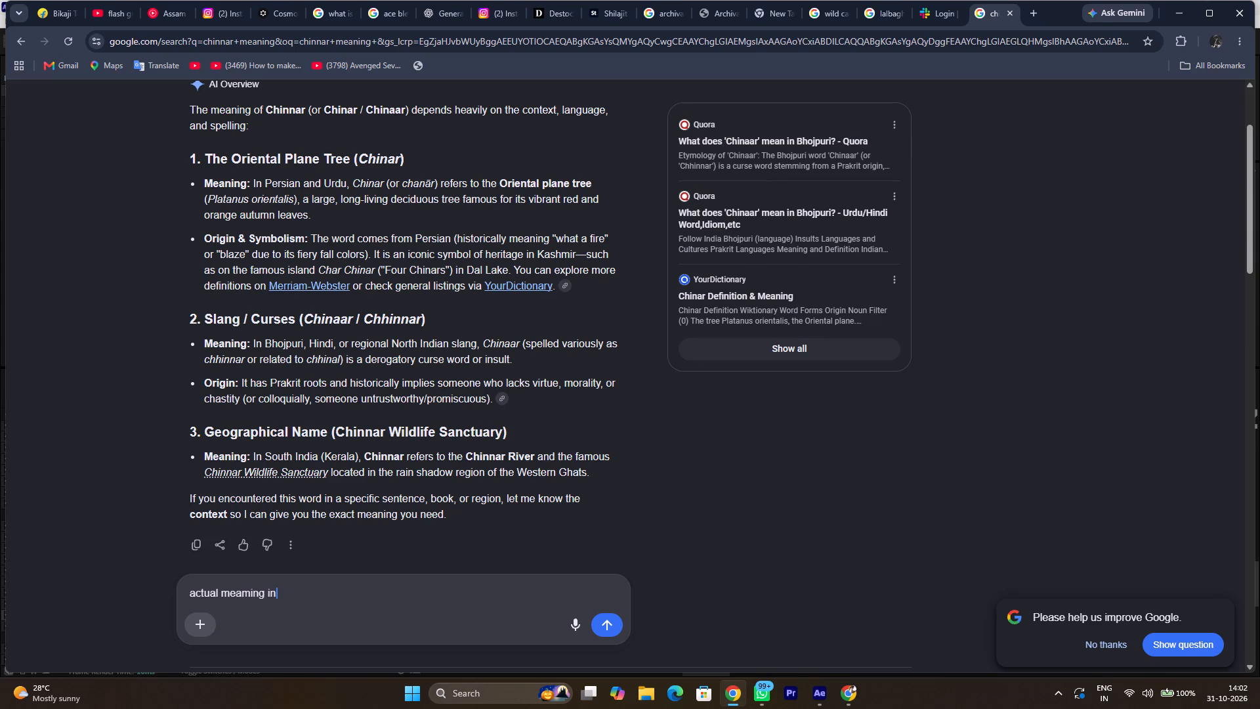
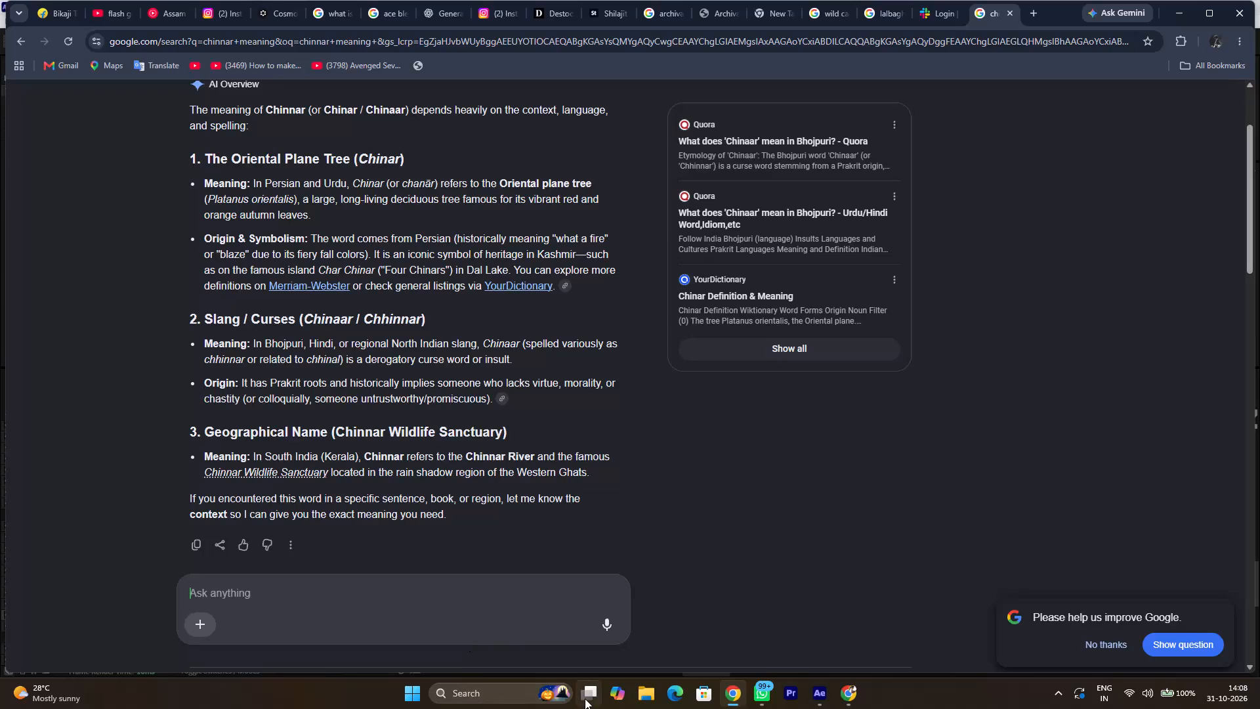
Decline the Google feedback survey and look over the search results for the meaning of "chinnar" again.
{"action": "left_click", "coordinate": [1108, 656]}
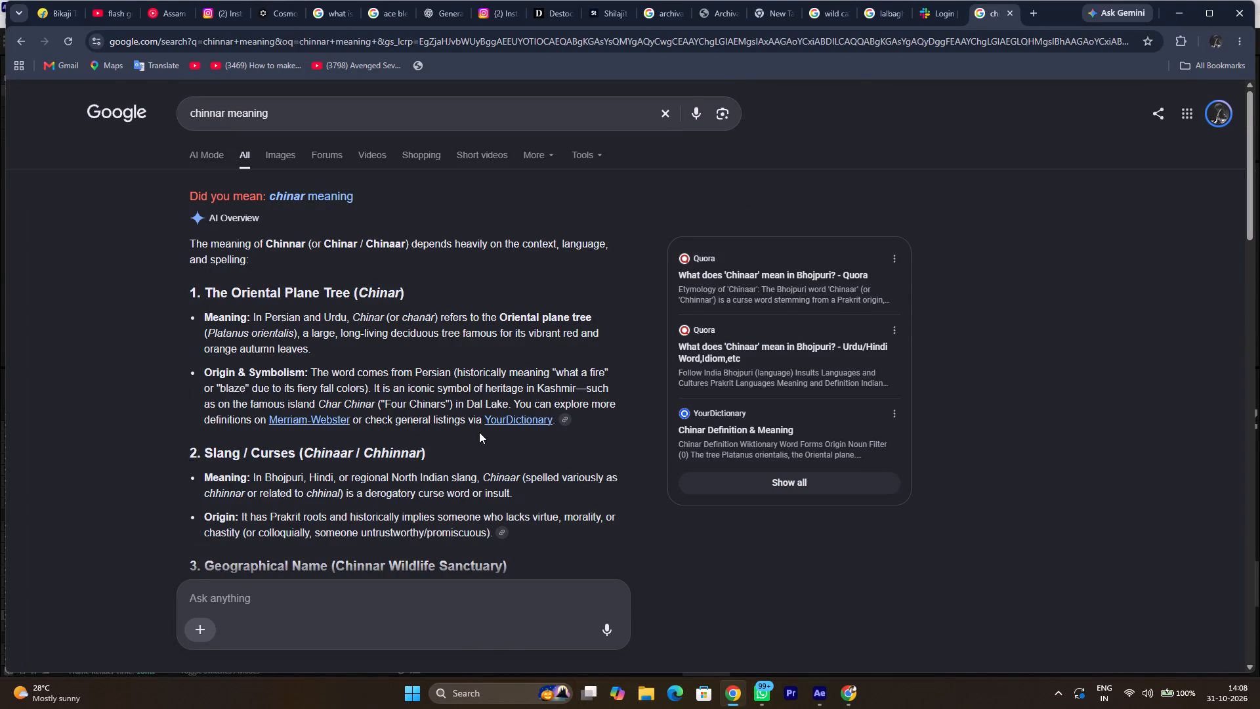
{"action": "scroll", "coordinate": [479, 432], "scroll_direction": "down", "scroll_amount": 3}
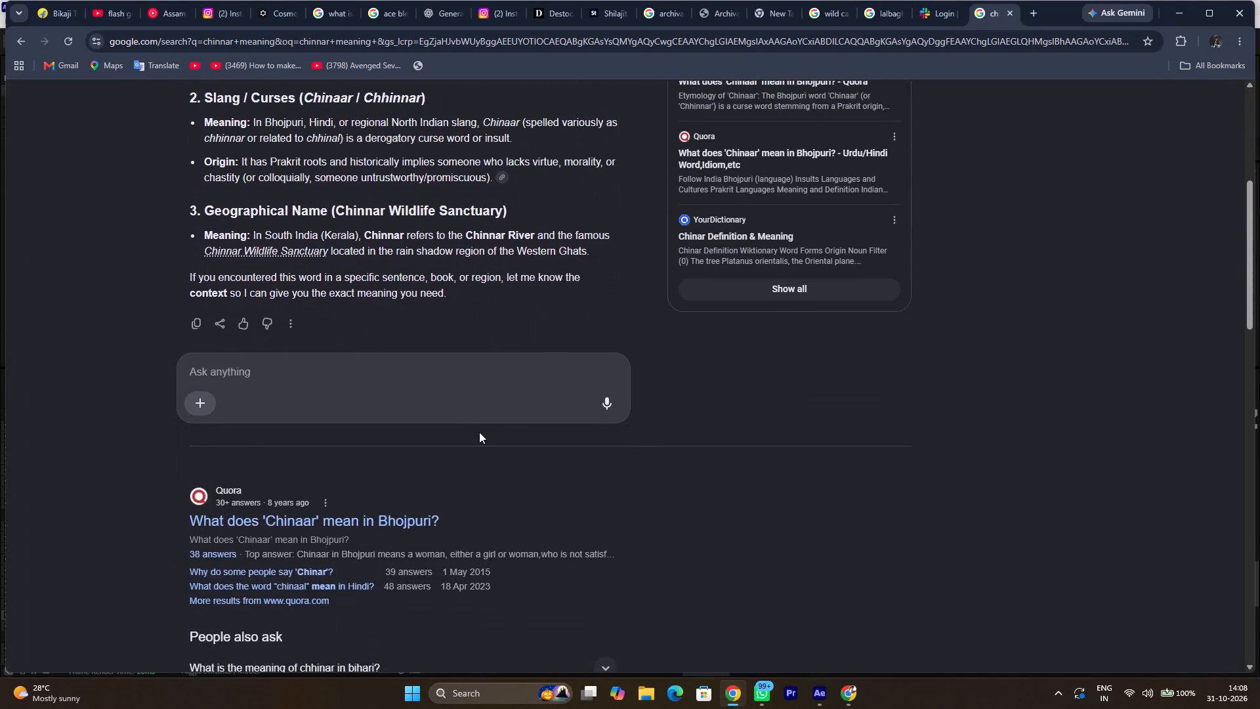
{"action": "scroll", "coordinate": [479, 432], "scroll_direction": "up", "scroll_amount": 2}
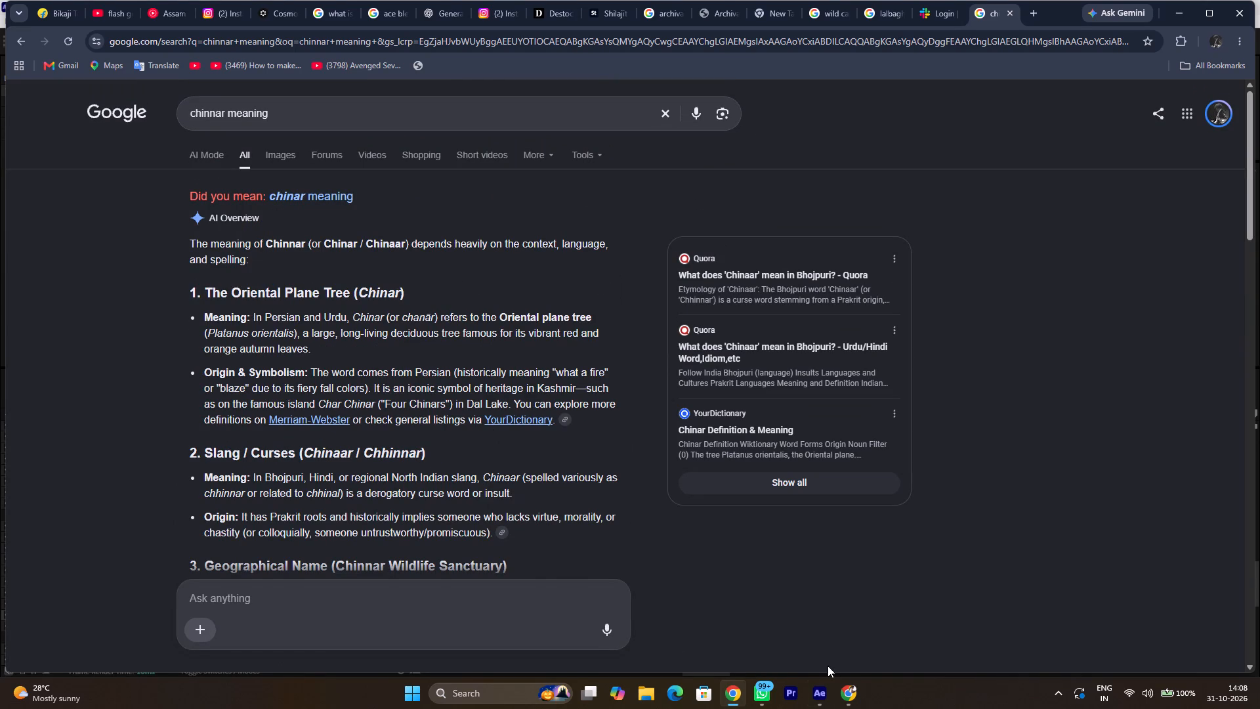
Switch to After Effects and review the Line up composition around the cut from the shilajit logo shot to the cup-stirring close-up.
{"action": "left_click", "coordinate": [822, 700]}
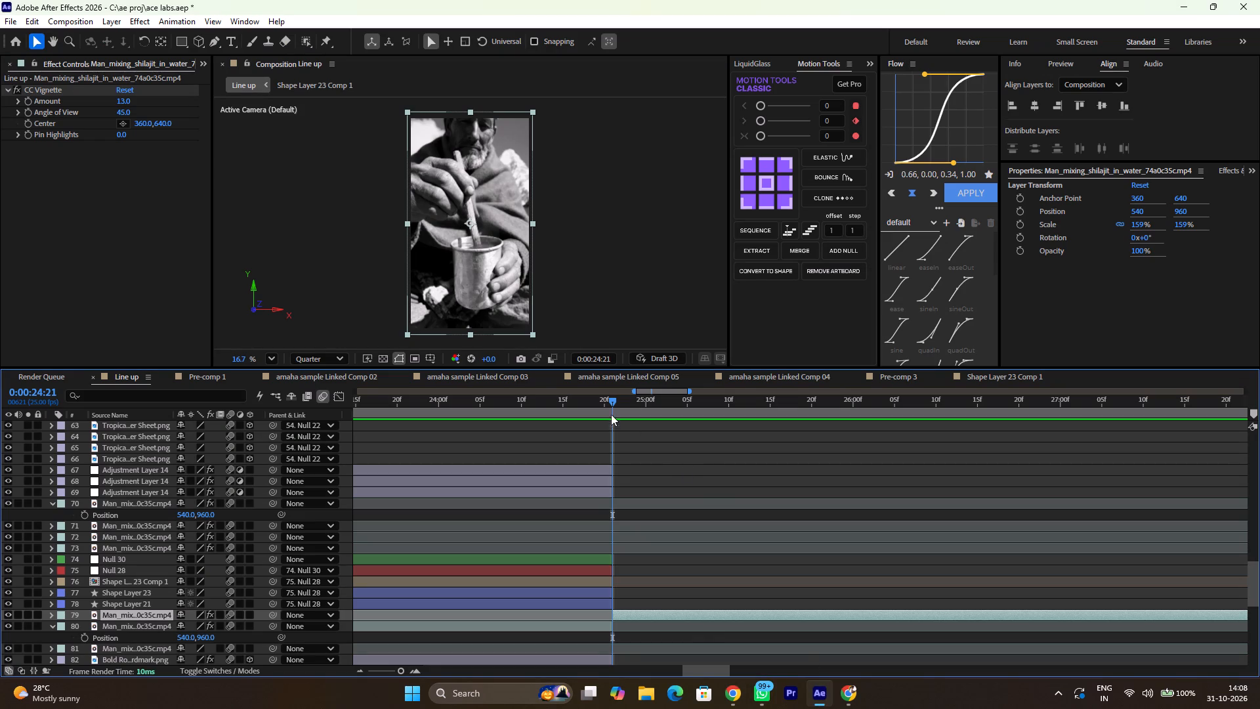
{"action": "left_click_drag", "start_coordinate": [610, 399], "coordinate": [608, 427]}
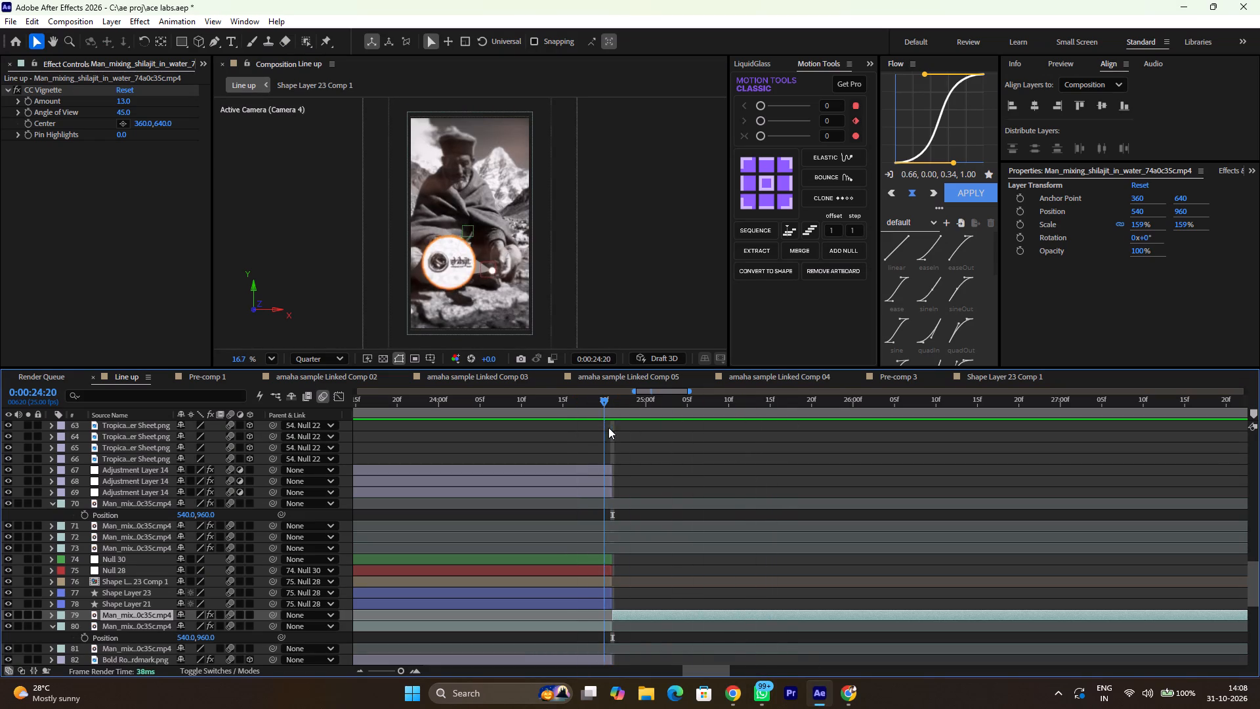
{"action": "left_click_drag", "start_coordinate": [608, 427], "coordinate": [549, 458]}
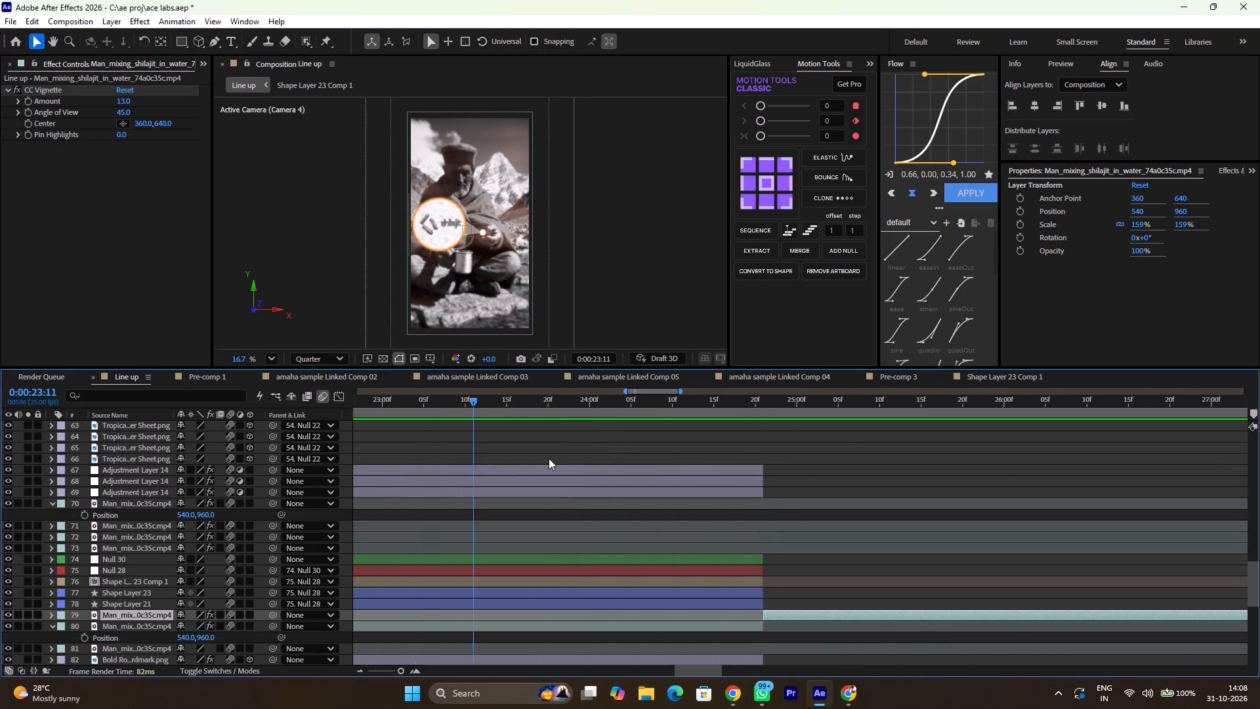
{"action": "left_click_drag", "start_coordinate": [549, 458], "coordinate": [1167, 448]}
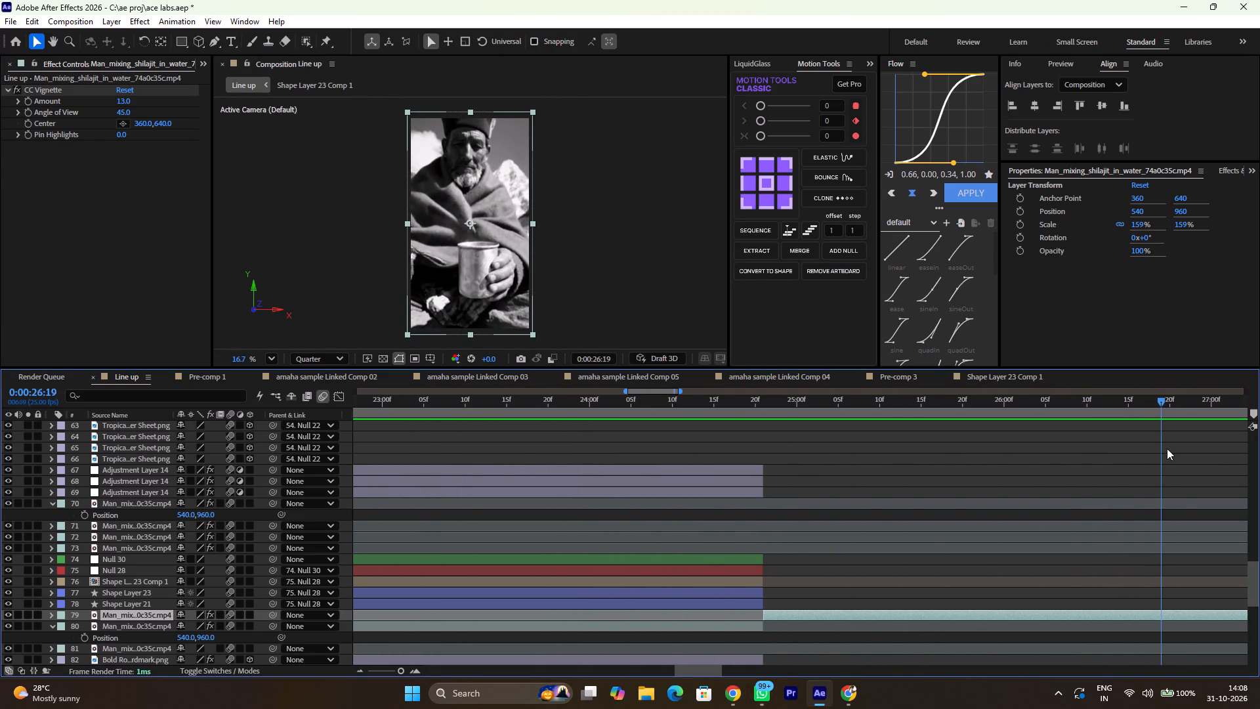
{"action": "left_click_drag", "start_coordinate": [1167, 448], "coordinate": [532, 444]}
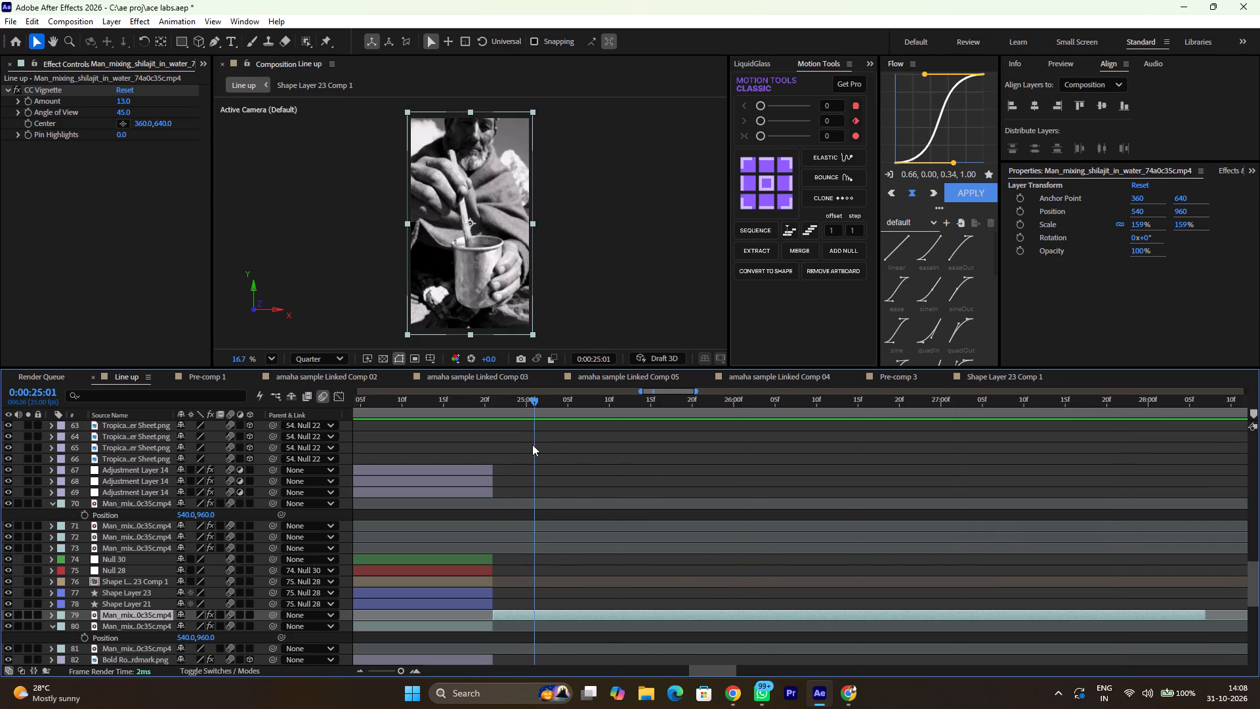
{"action": "left_click_drag", "start_coordinate": [532, 444], "coordinate": [497, 453]}
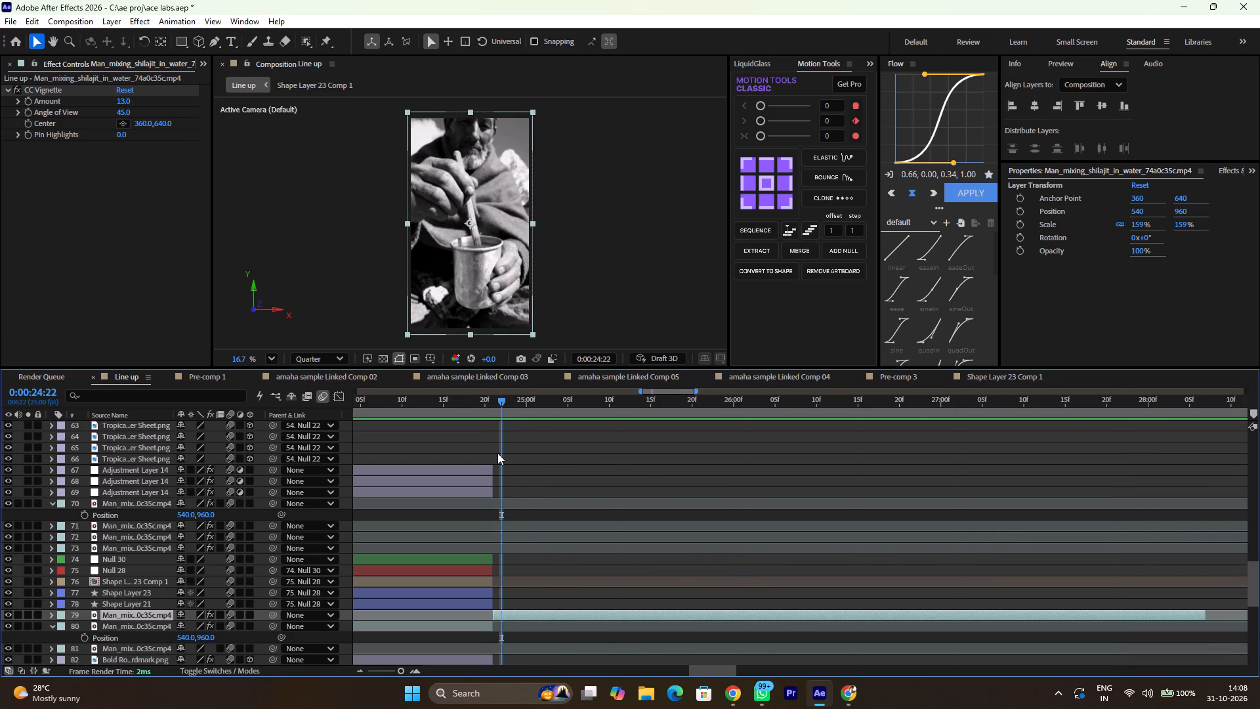
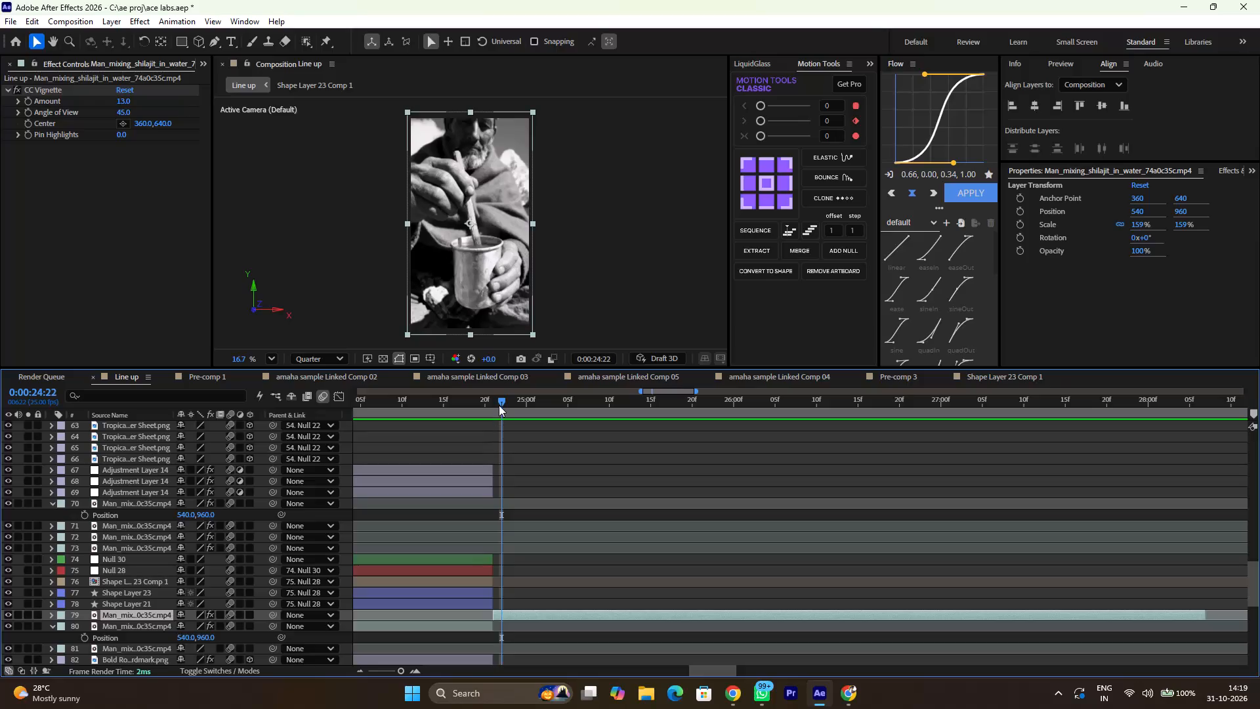
Compare the frames at 0:00:24:21 and 0:00:24:20, on either side of the cut between the shilajit logo shot and the cup close-up.
{"action": "left_click_drag", "start_coordinate": [500, 402], "coordinate": [491, 404]}
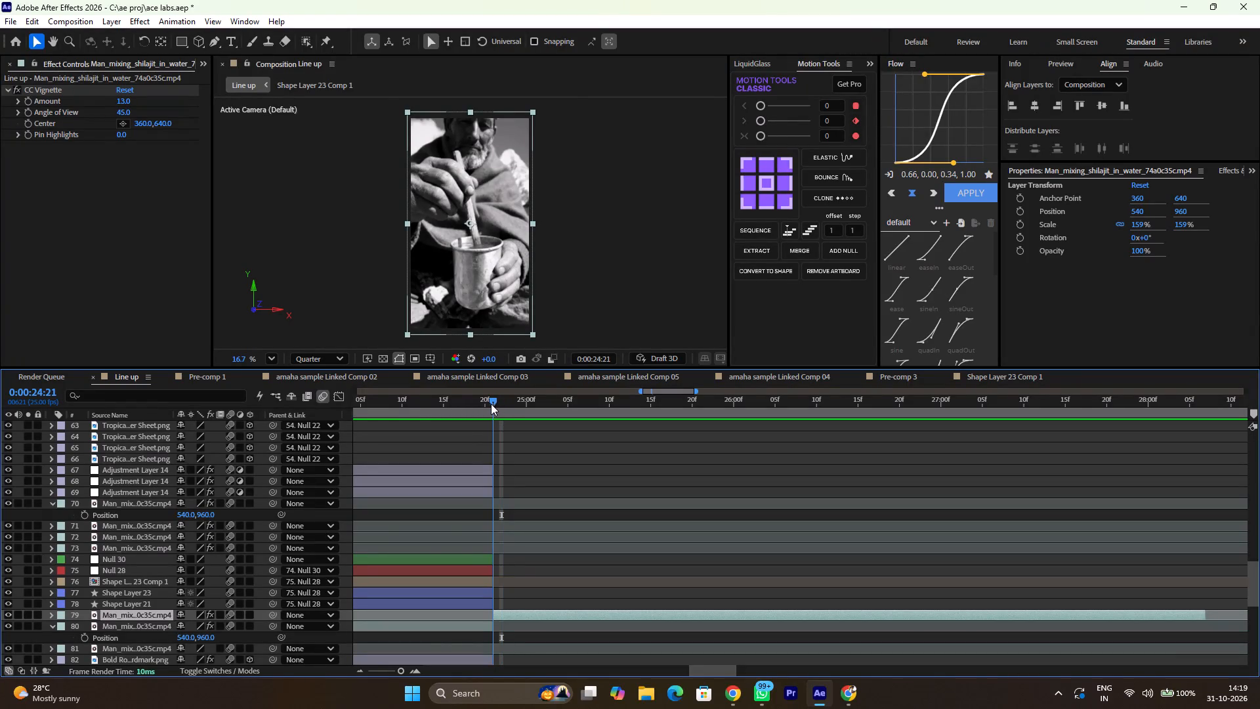
{"action": "left_click_drag", "start_coordinate": [491, 404], "coordinate": [556, 389]}
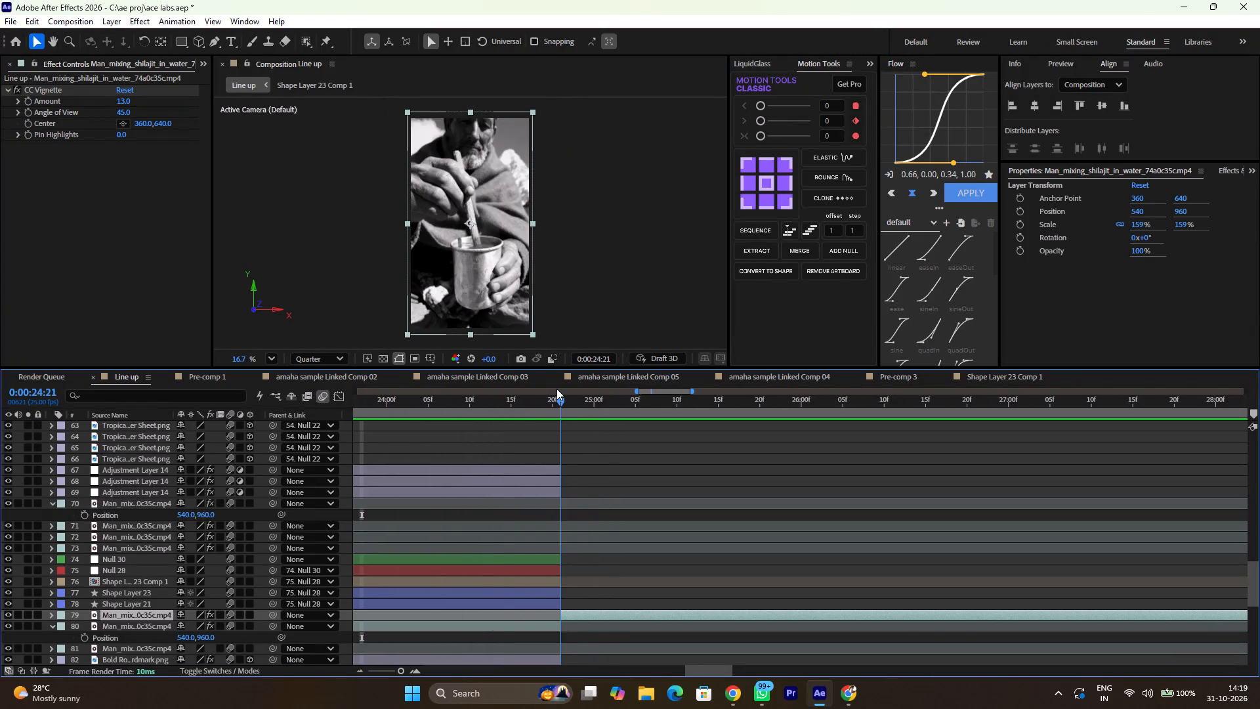
{"action": "left_click_drag", "start_coordinate": [556, 389], "coordinate": [561, 389]}
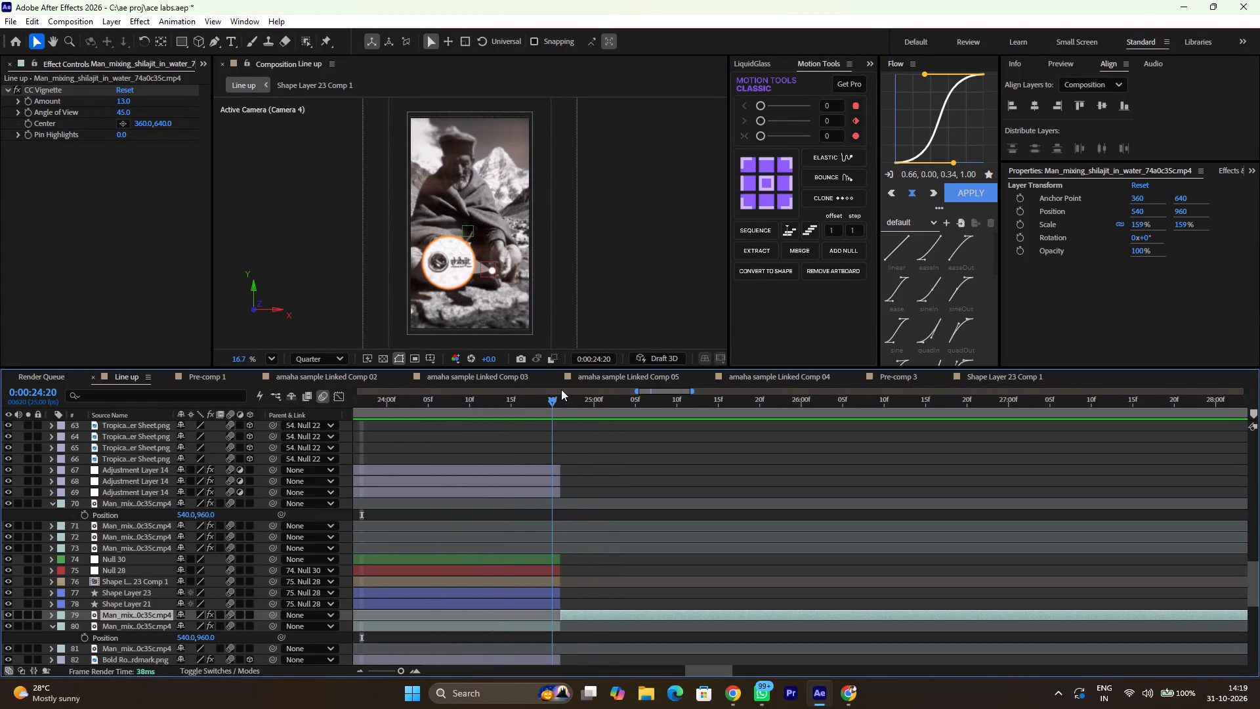
{"action": "left_click_drag", "start_coordinate": [561, 389], "coordinate": [560, 389]}
{"action": "left_click_drag", "start_coordinate": [560, 389], "coordinate": [551, 390]}
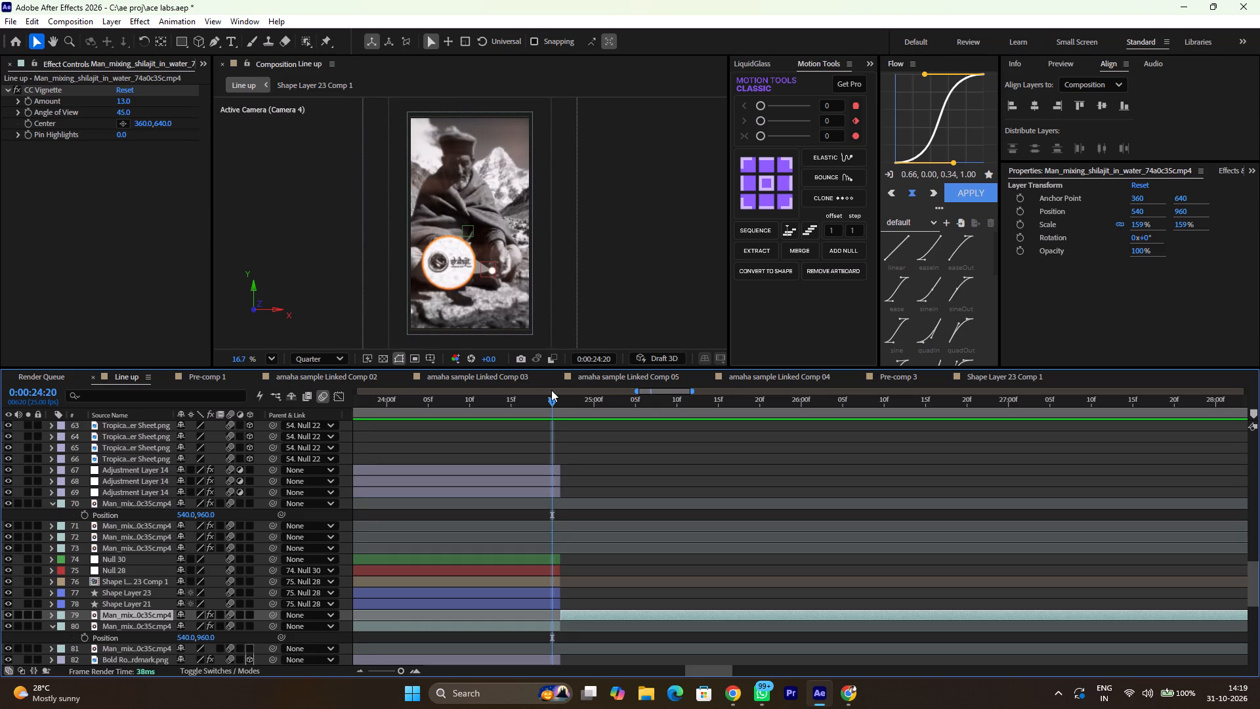
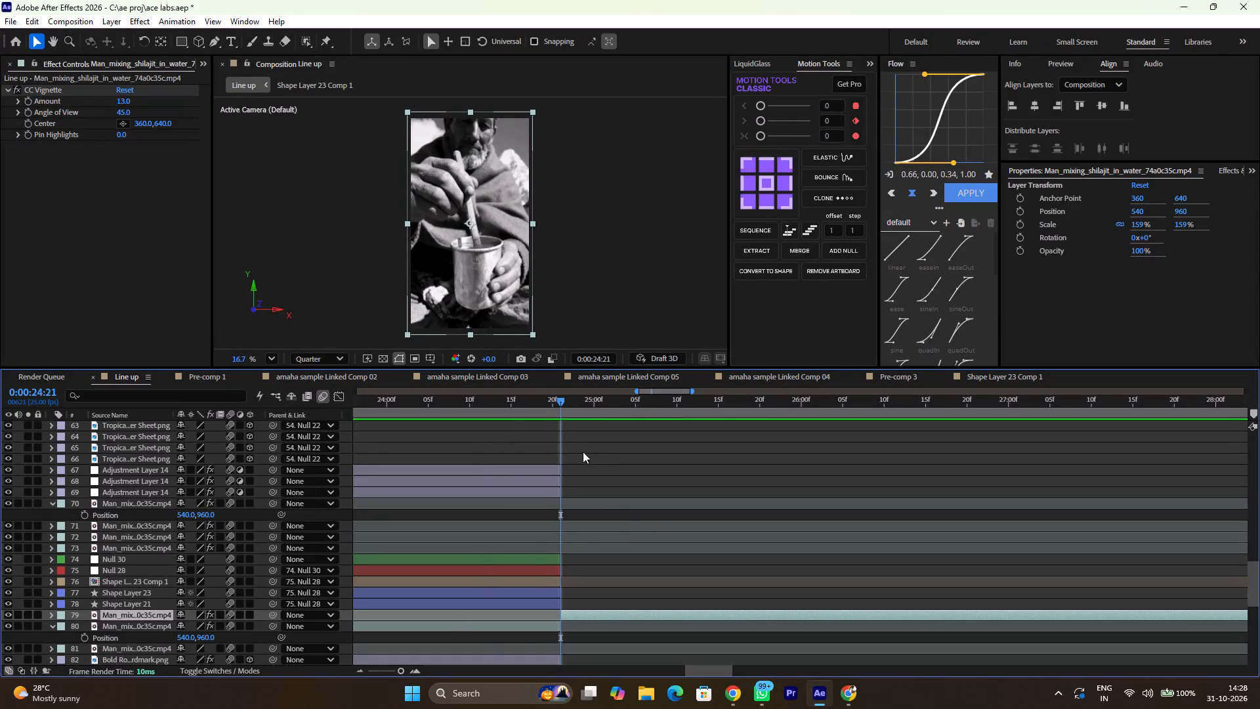
Scrub across the cut between the logo shot and the cup close-up, forward to 0:00:25:06, back to 0:00:24:01, ending at 0:00:24:21.
{"action": "left_click_drag", "start_coordinate": [560, 402], "coordinate": [645, 452]}
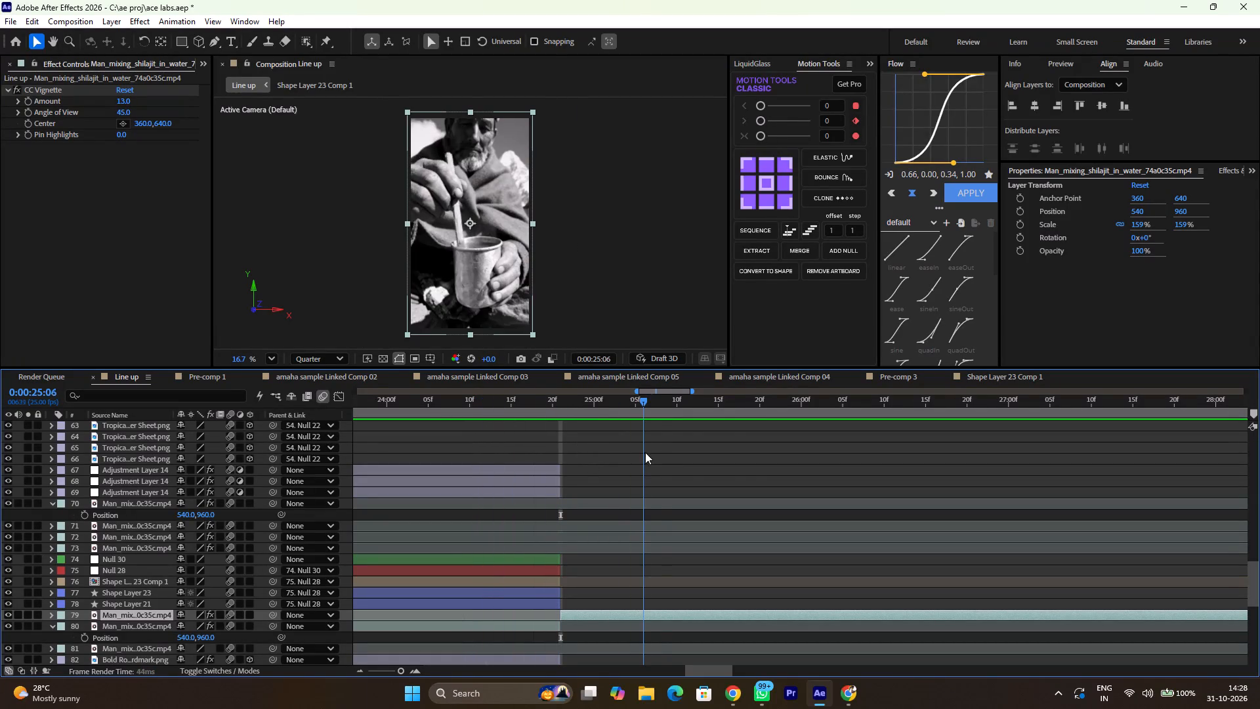
{"action": "left_click_drag", "start_coordinate": [645, 452], "coordinate": [394, 566]}
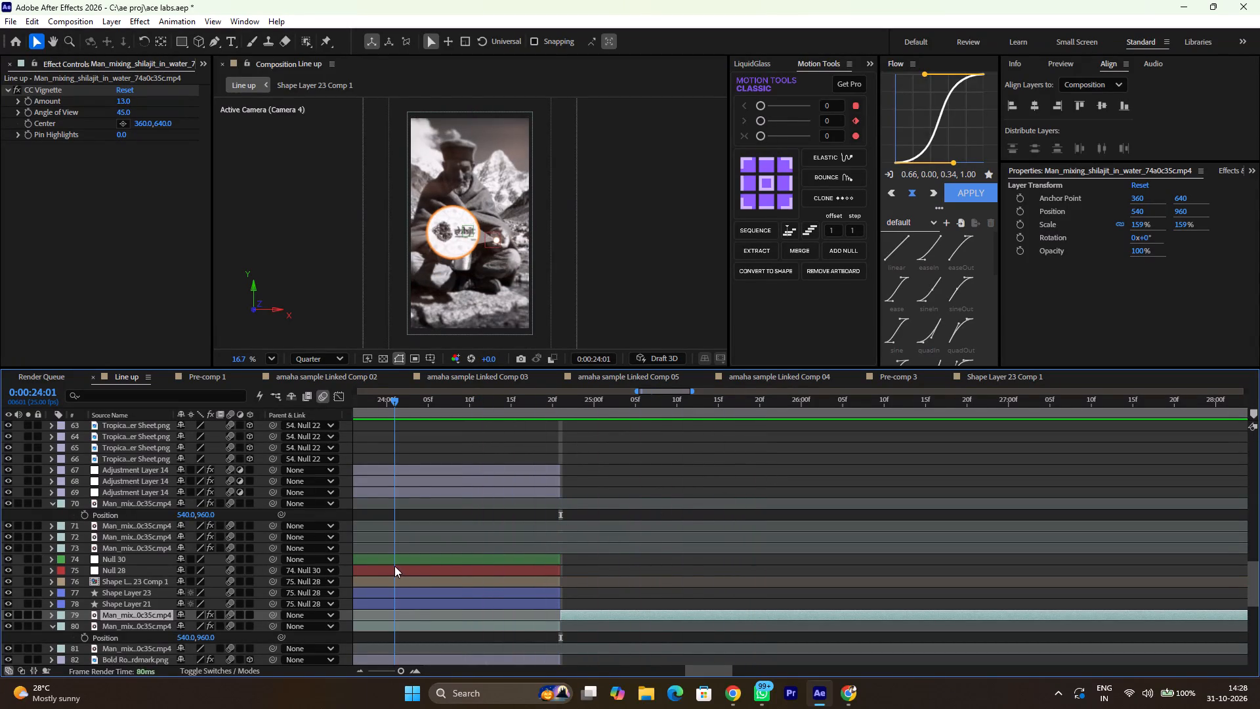
{"action": "left_click_drag", "start_coordinate": [394, 566], "coordinate": [558, 521]}
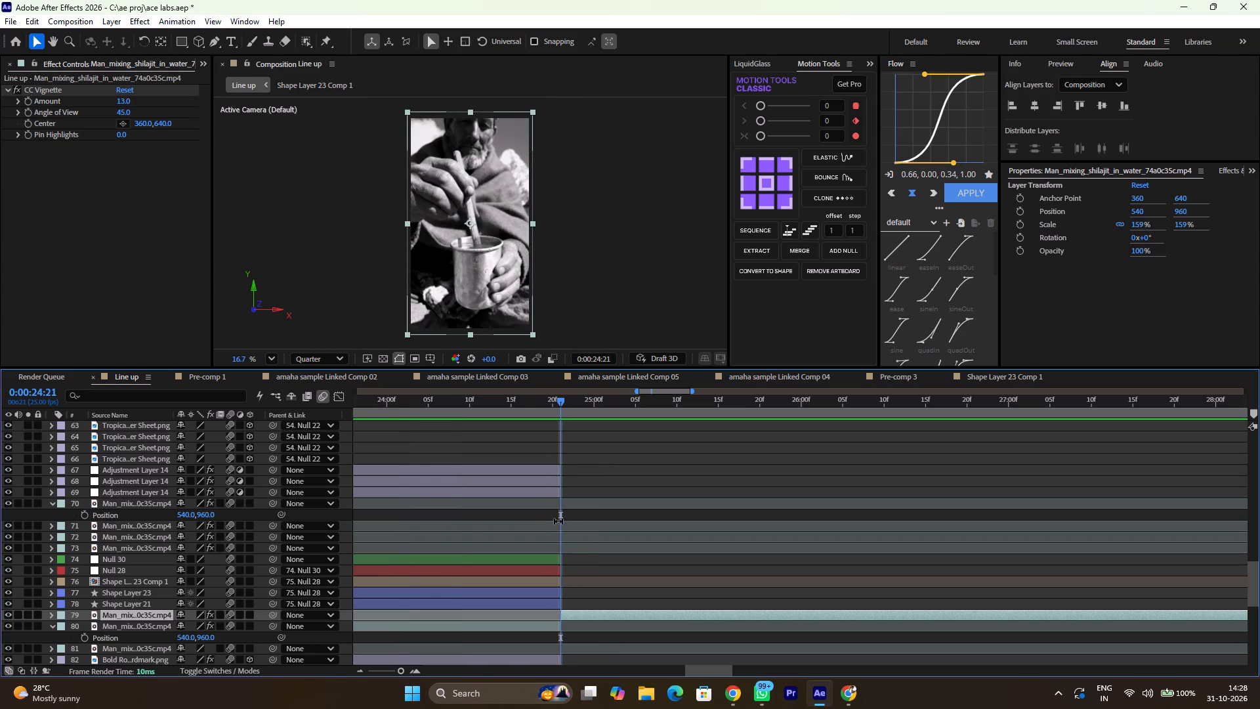
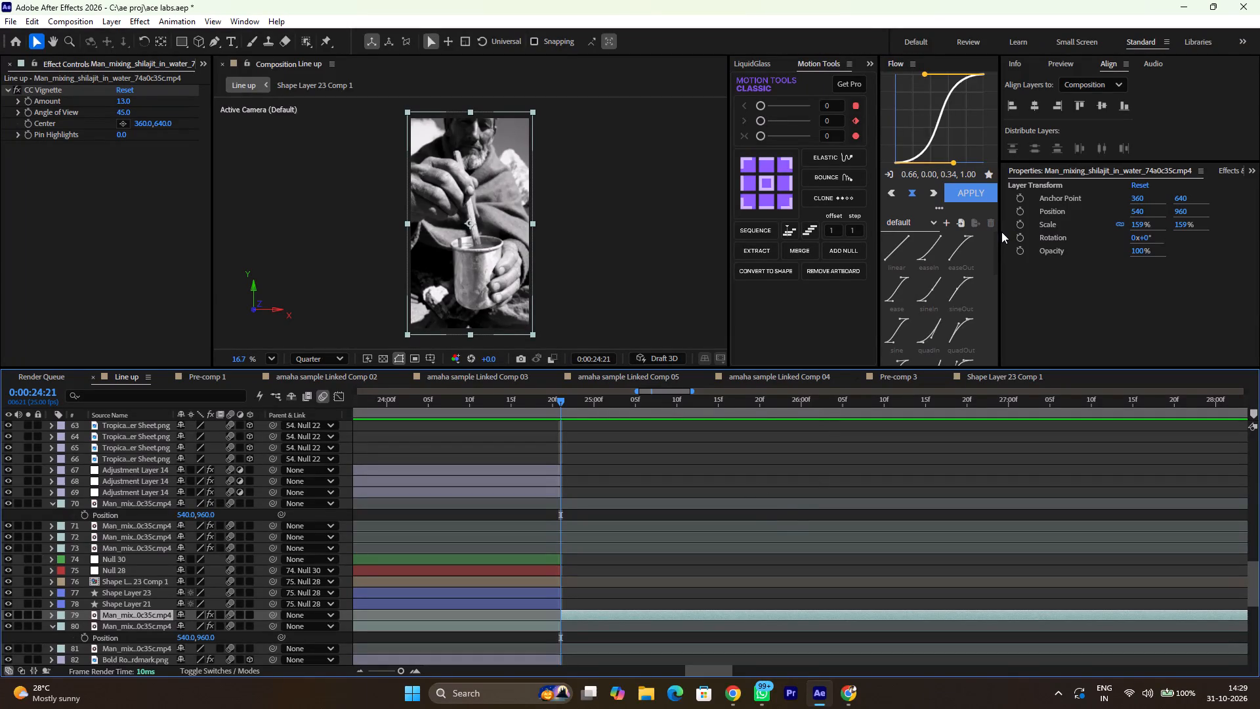
Widen the Flow easing area so its curve graph and presets have more room.
{"action": "left_click_drag", "start_coordinate": [999, 232], "coordinate": [1041, 233]}
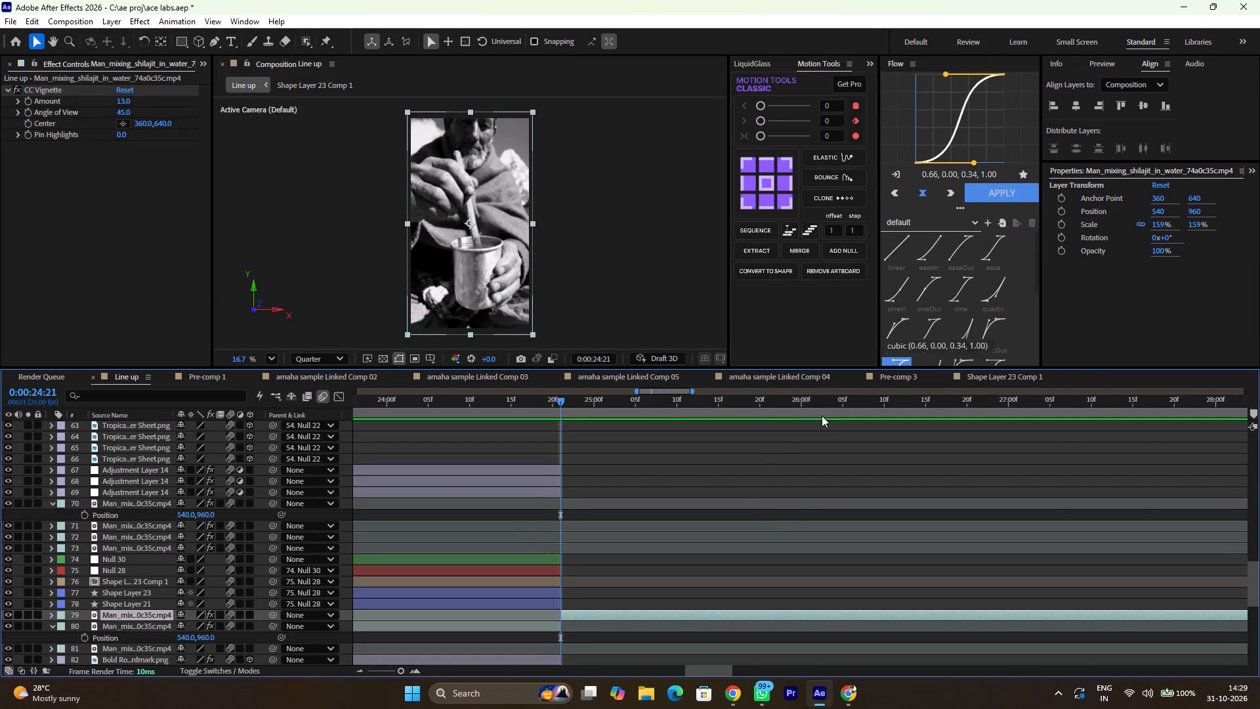
Scrub the shilajit scene from 0:00:22:04 through the cup-stirring close-up to 0:00:27:03, ending at 0:00:26:22.
{"action": "scroll", "coordinate": [536, 504], "scroll_direction": "right", "scroll_amount": 1}
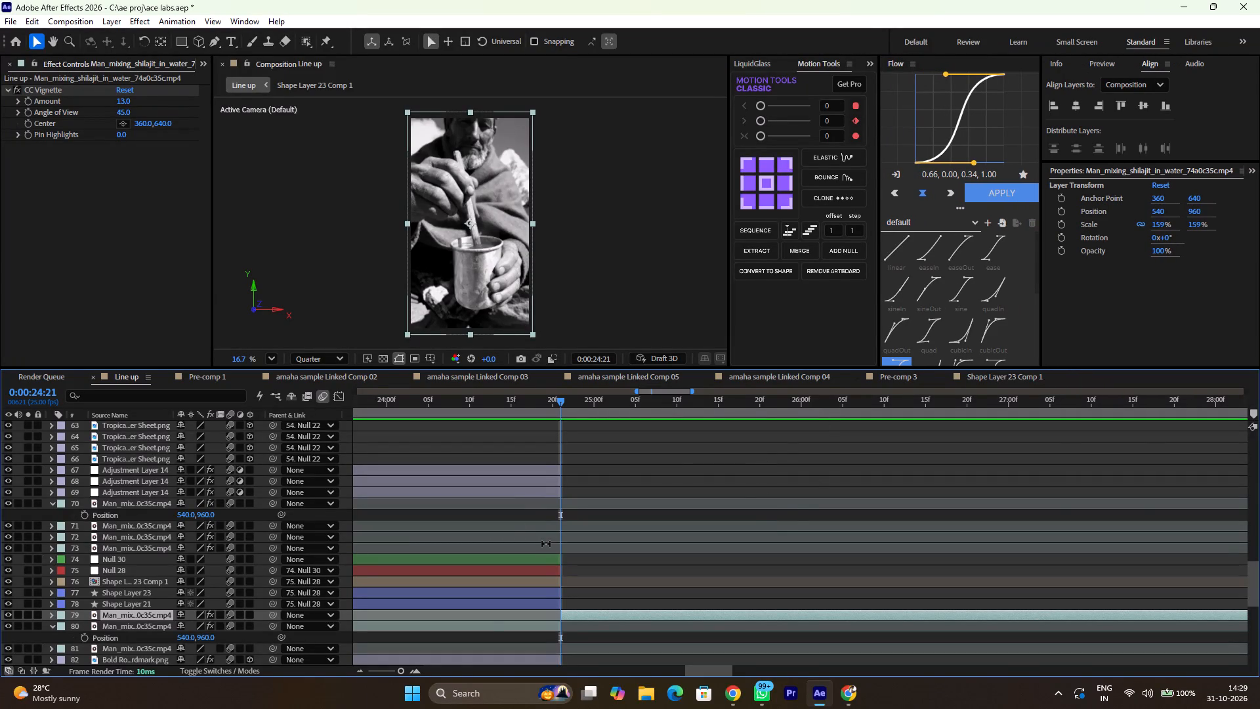
{"action": "left_click", "coordinate": [400, 670]}
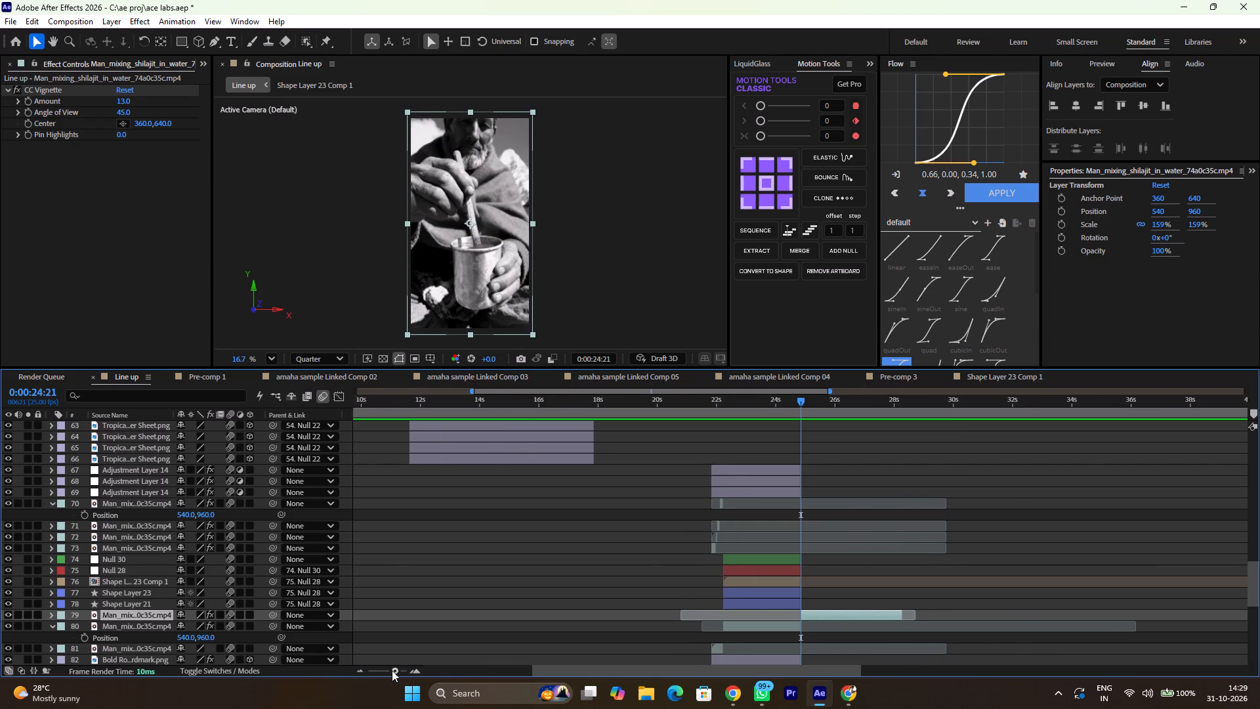
{"action": "left_click_drag", "start_coordinate": [791, 412], "coordinate": [790, 412]}
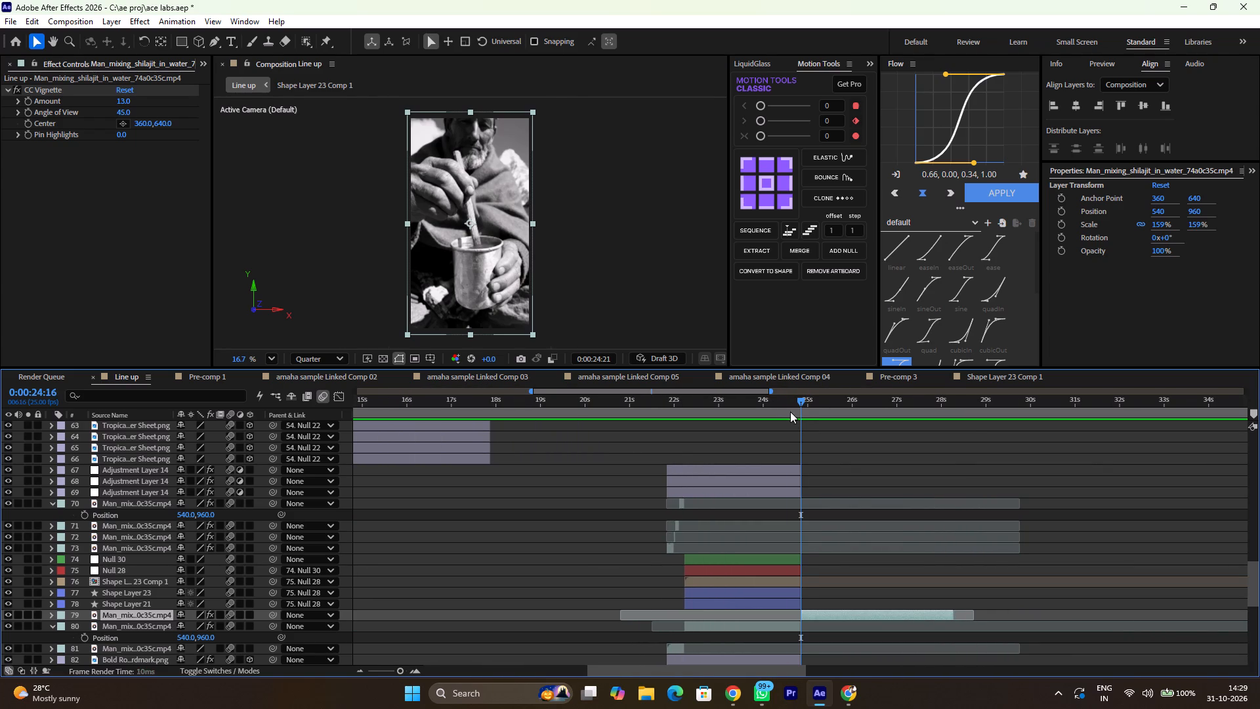
{"action": "left_click_drag", "start_coordinate": [790, 412], "coordinate": [682, 467]}
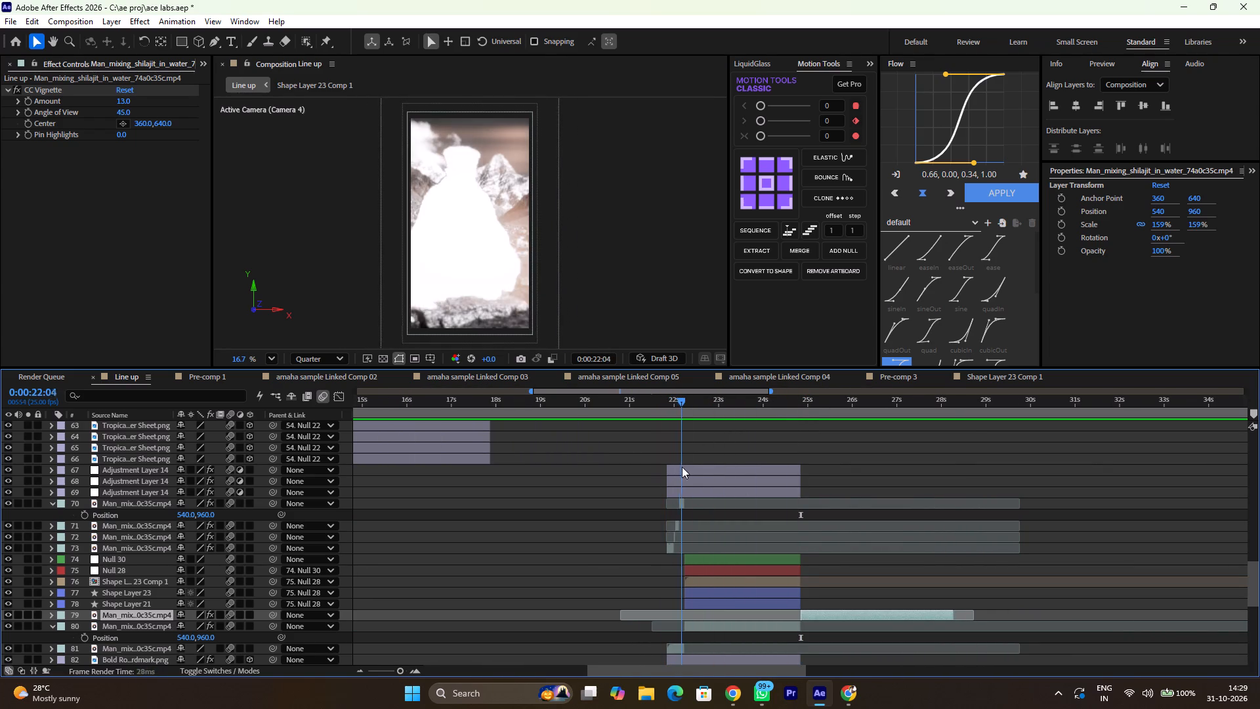
{"action": "left_click_drag", "start_coordinate": [682, 467], "coordinate": [699, 474]}
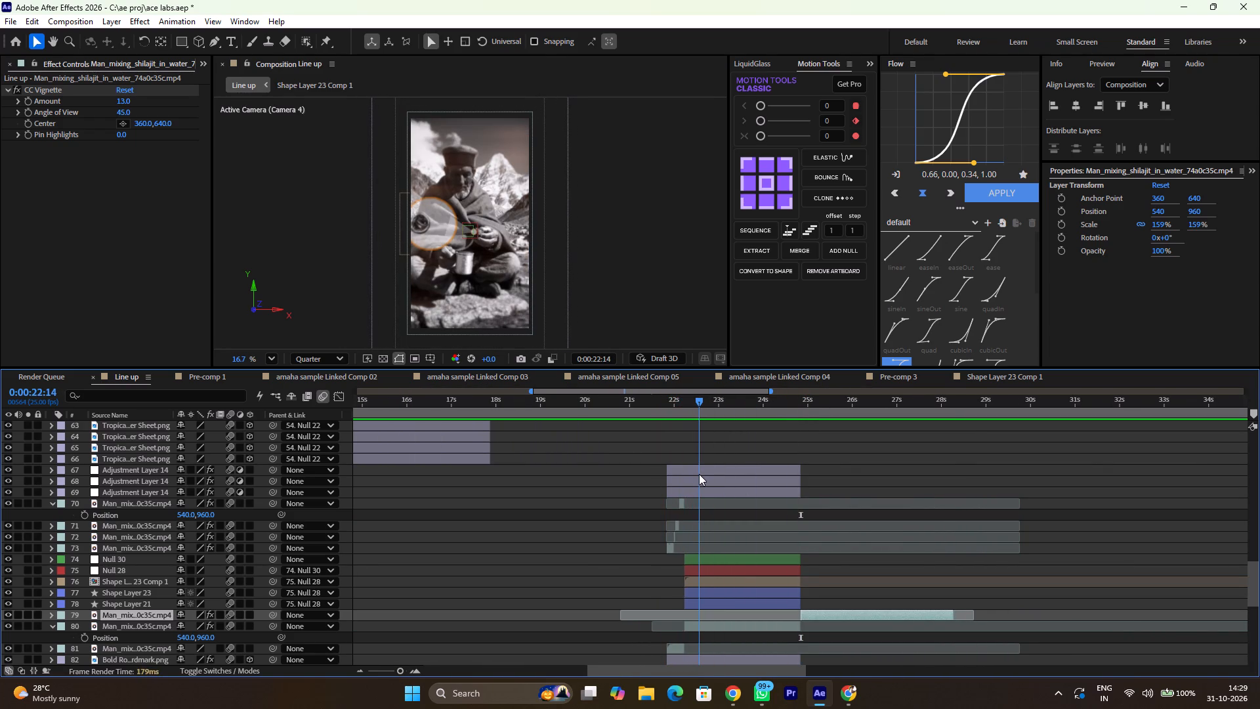
{"action": "left_click_drag", "start_coordinate": [699, 474], "coordinate": [809, 470]}
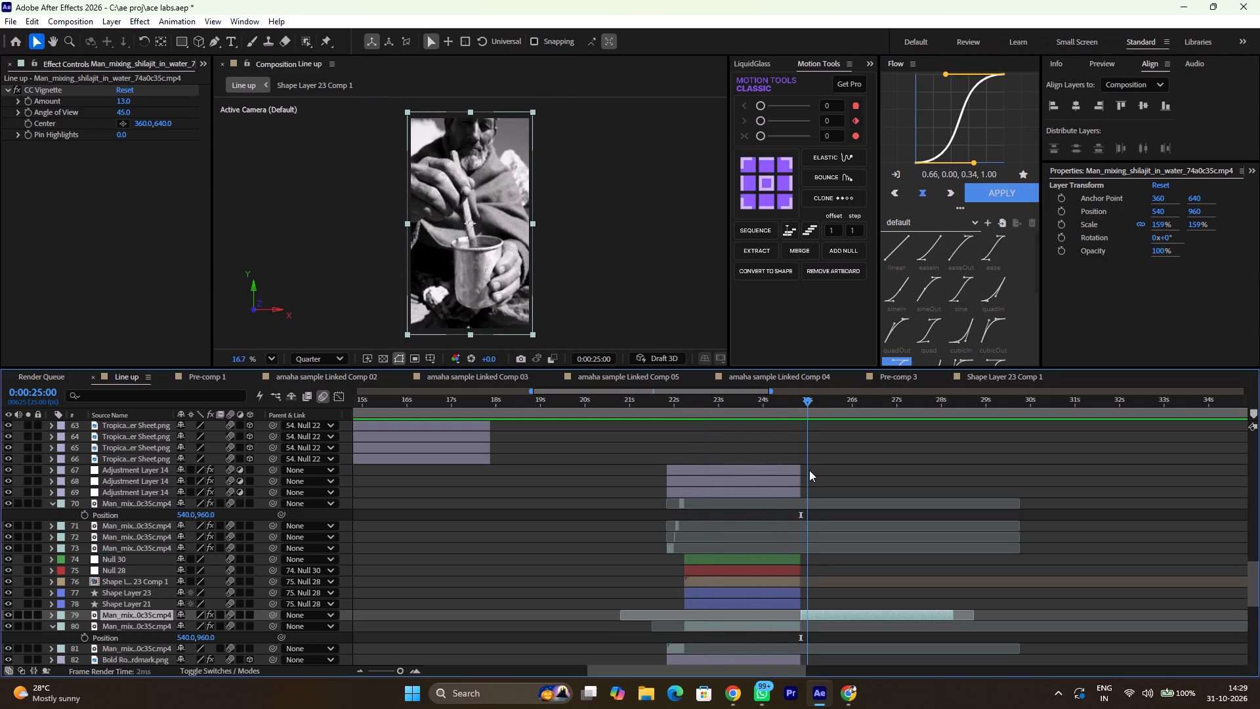
{"action": "left_click_drag", "start_coordinate": [809, 470], "coordinate": [814, 466]}
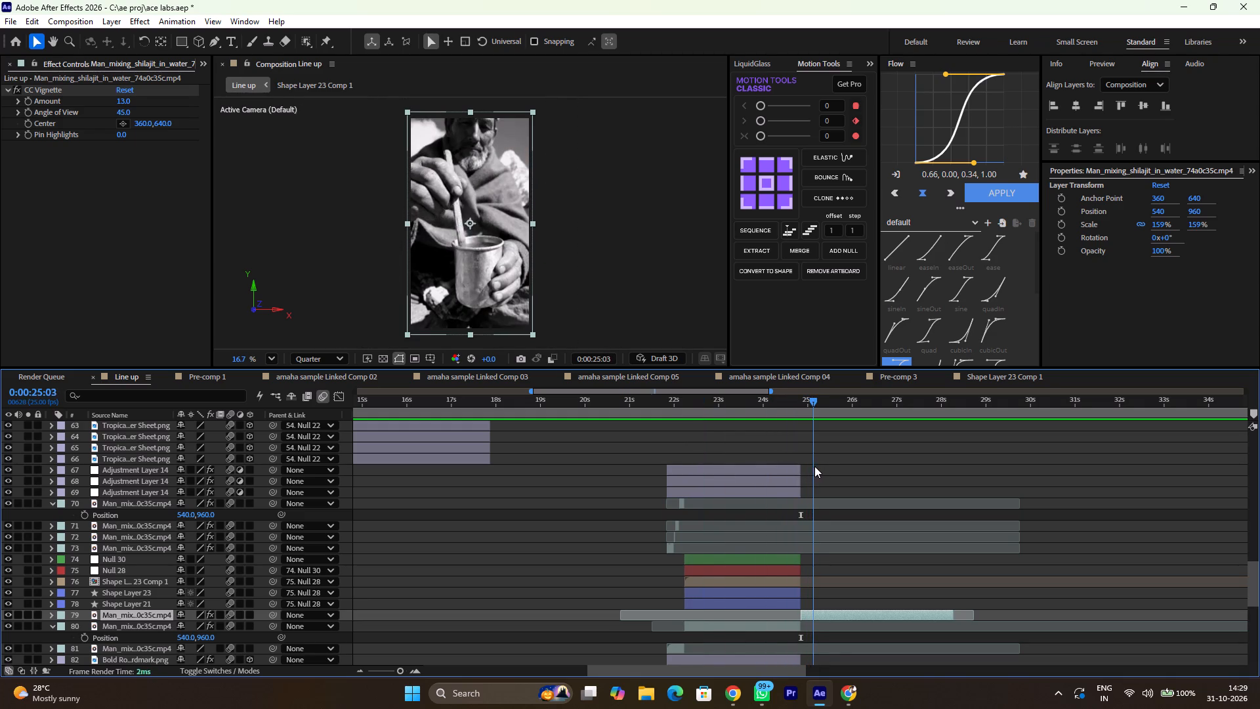
{"action": "left_click_drag", "start_coordinate": [814, 466], "coordinate": [901, 482]}
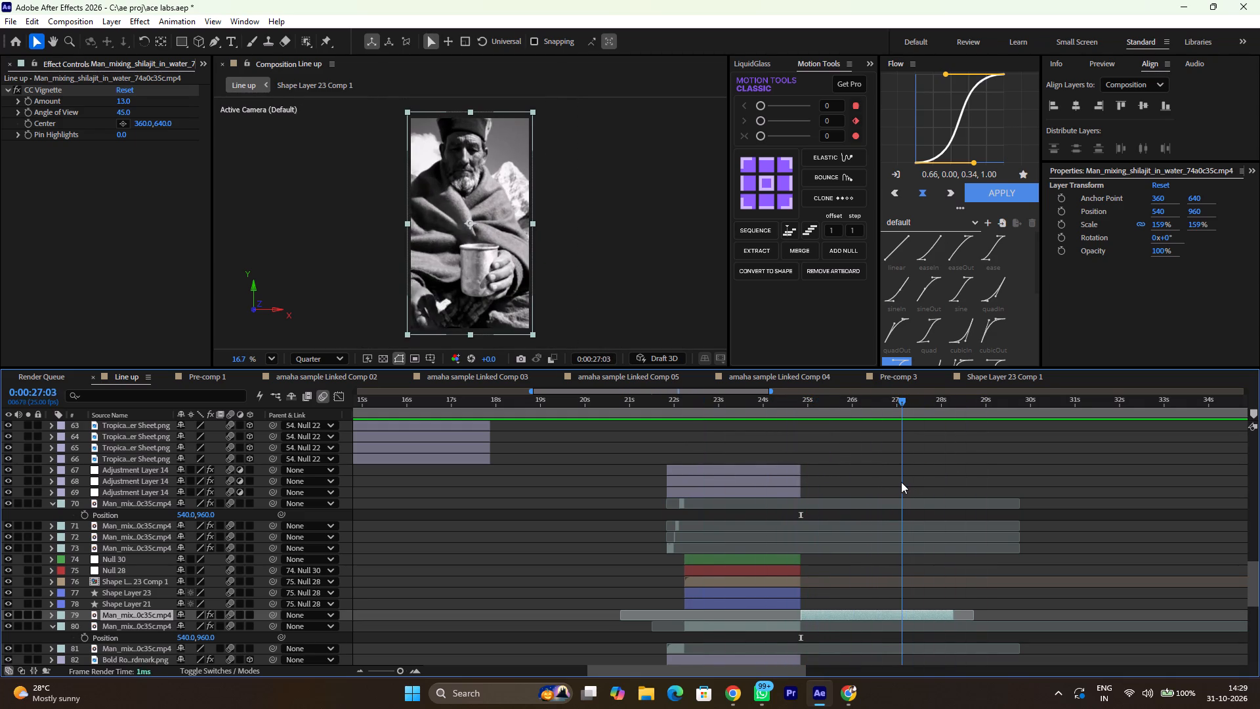
{"action": "left_click_drag", "start_coordinate": [901, 482], "coordinate": [892, 481]}
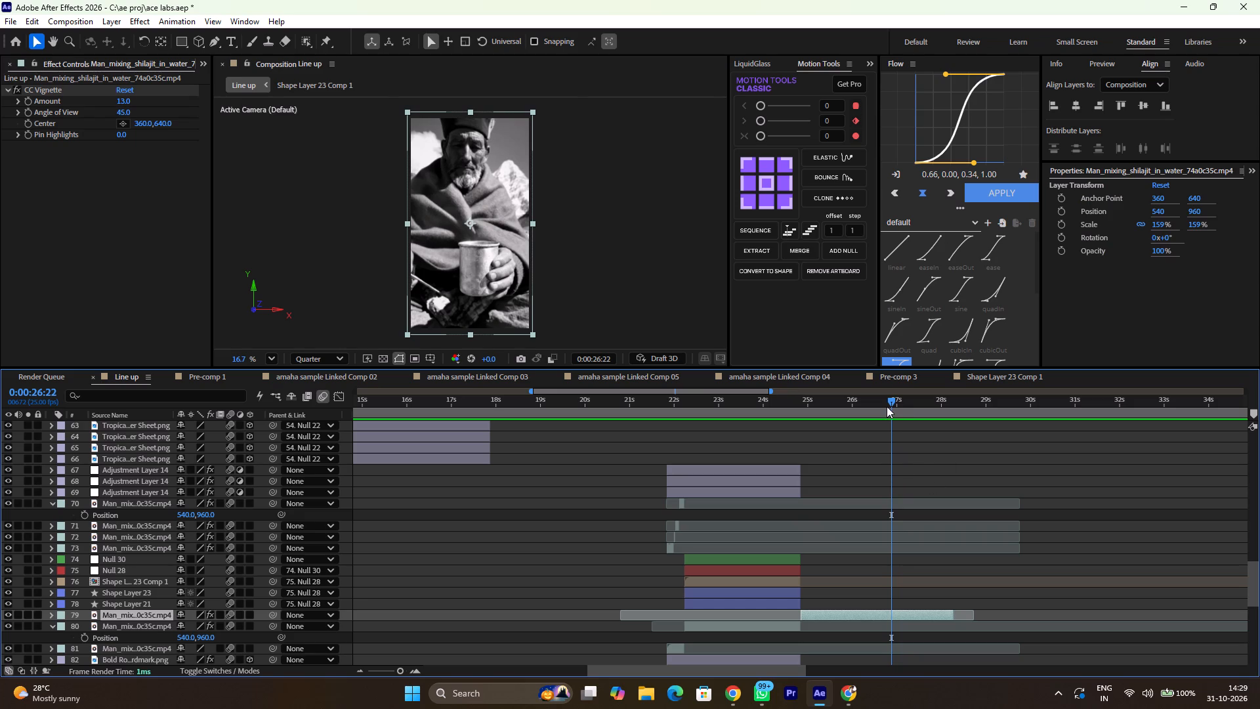
Scrub back and forth over the transition from the performance enhancer shot into the shilajit scene, between 0:00:21:13 and 0:00:22:12, ending at 0:00:22:01.
{"action": "left_click_drag", "start_coordinate": [887, 406], "coordinate": [690, 487]}
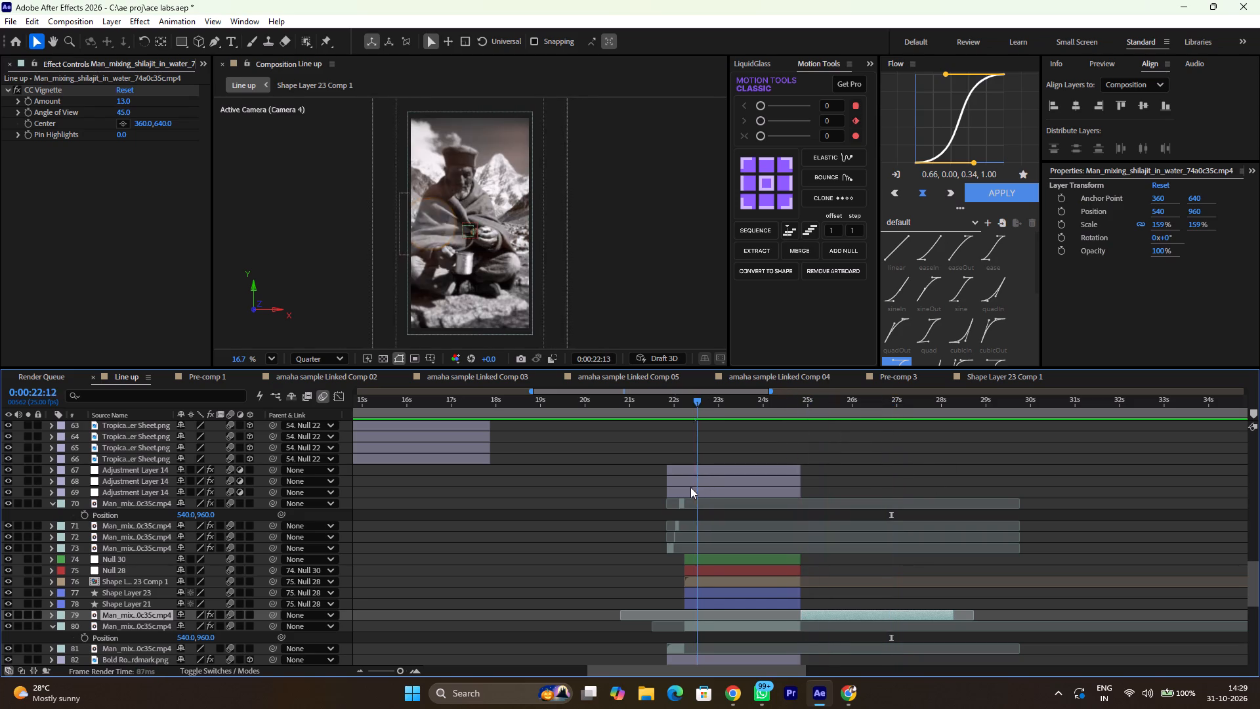
{"action": "left_click_drag", "start_coordinate": [690, 487], "coordinate": [652, 511]}
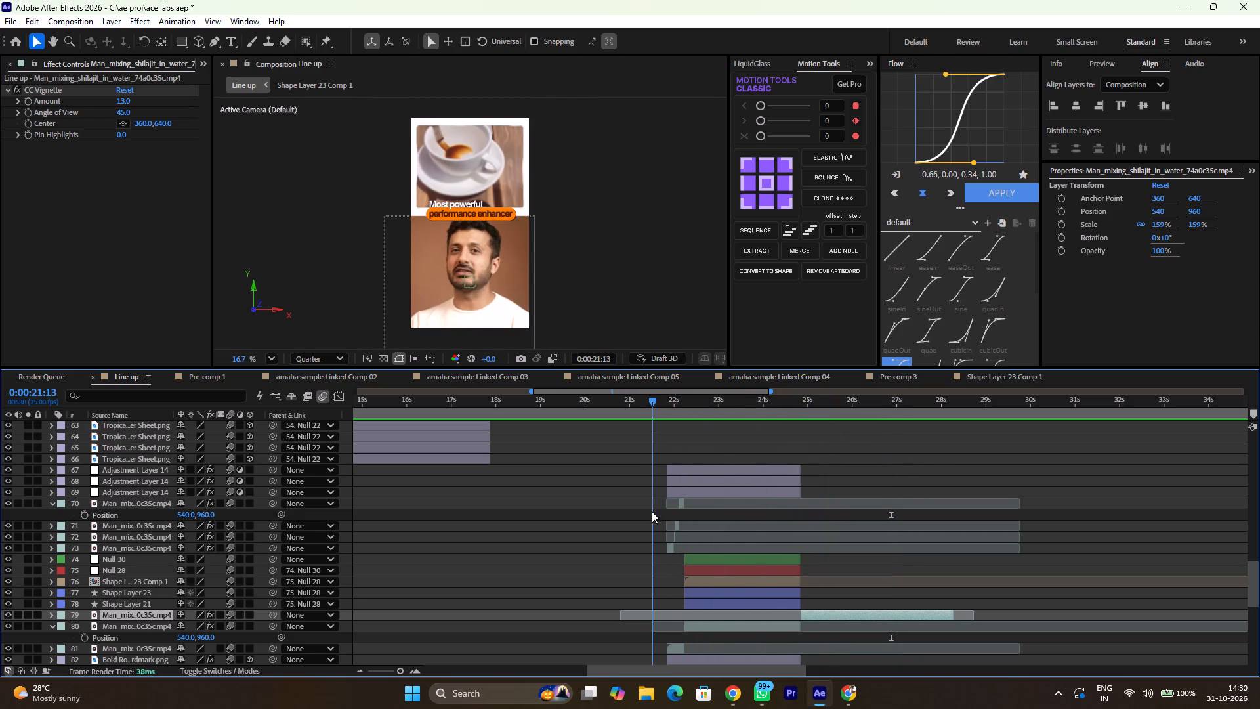
{"action": "left_click_drag", "start_coordinate": [652, 511], "coordinate": [688, 502]}
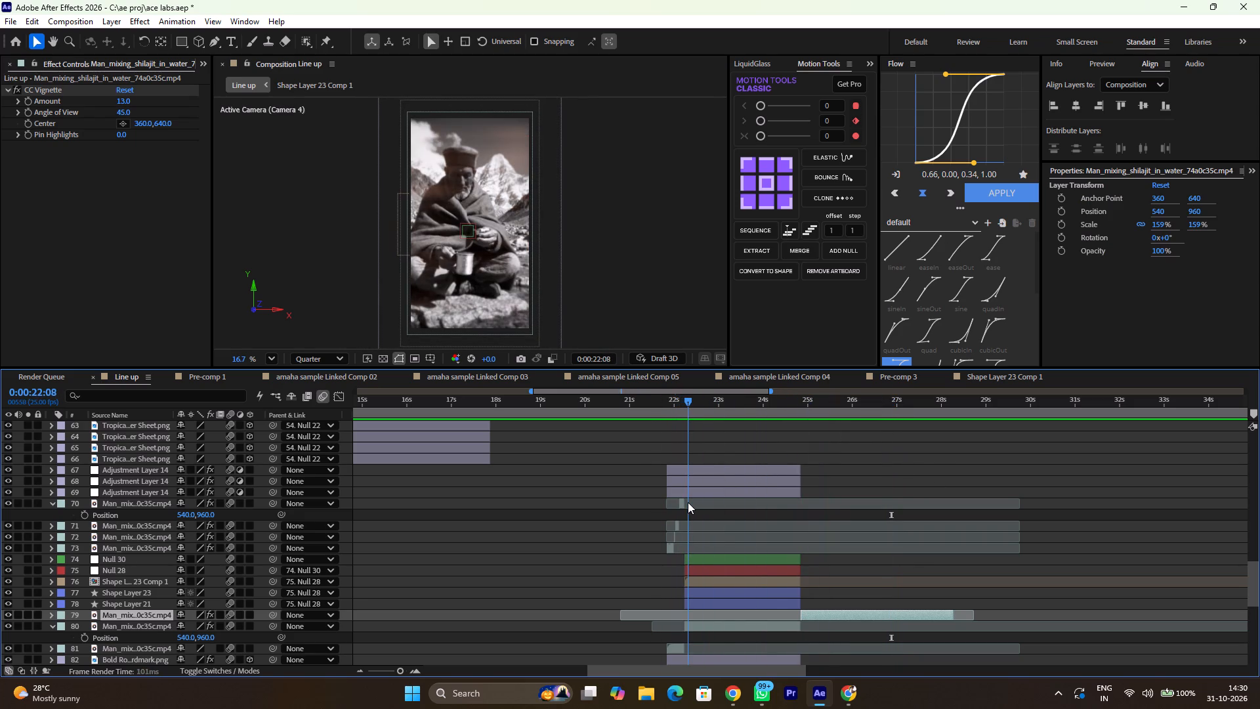
{"action": "left_click_drag", "start_coordinate": [688, 502], "coordinate": [670, 521]}
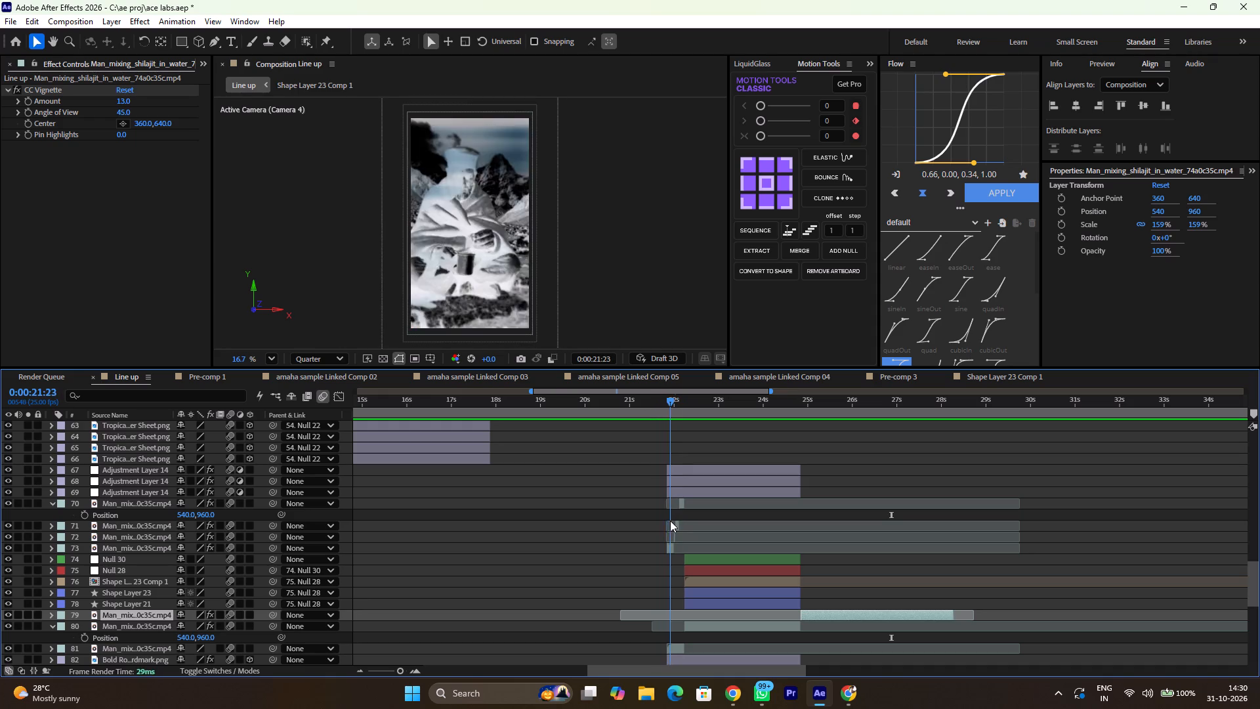
{"action": "left_click_drag", "start_coordinate": [670, 521], "coordinate": [691, 509]}
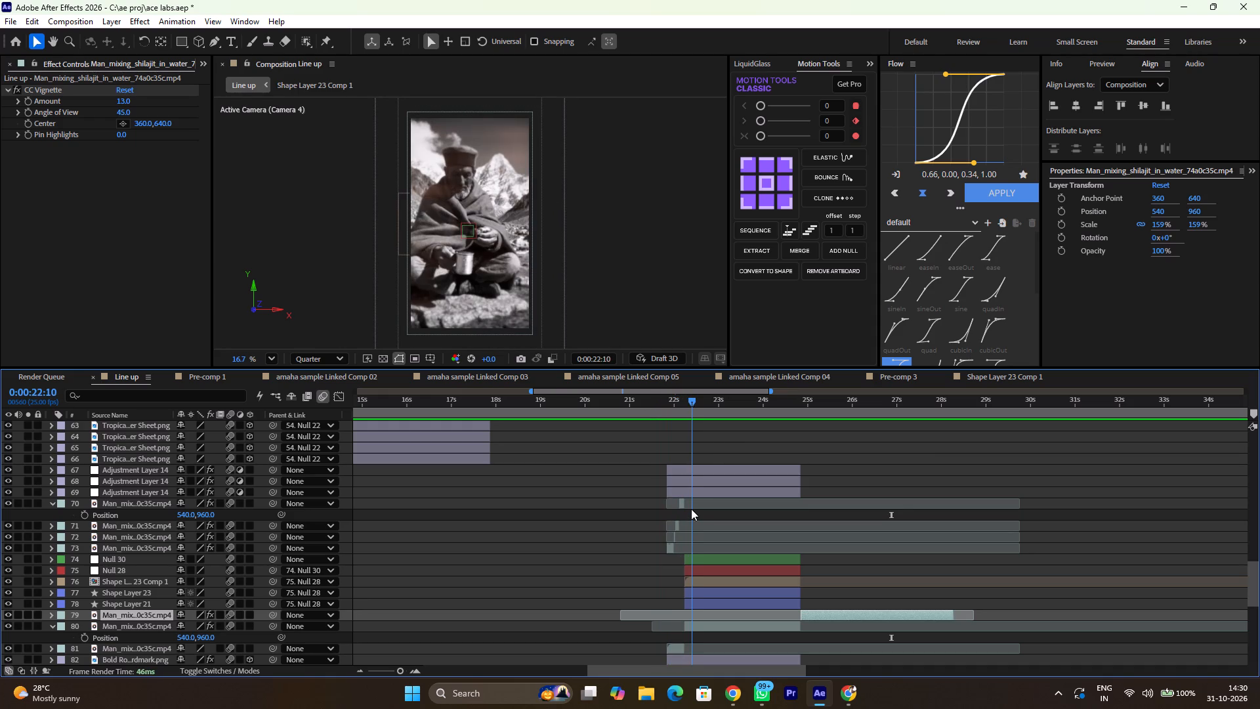
{"action": "left_click_drag", "start_coordinate": [691, 509], "coordinate": [660, 512]}
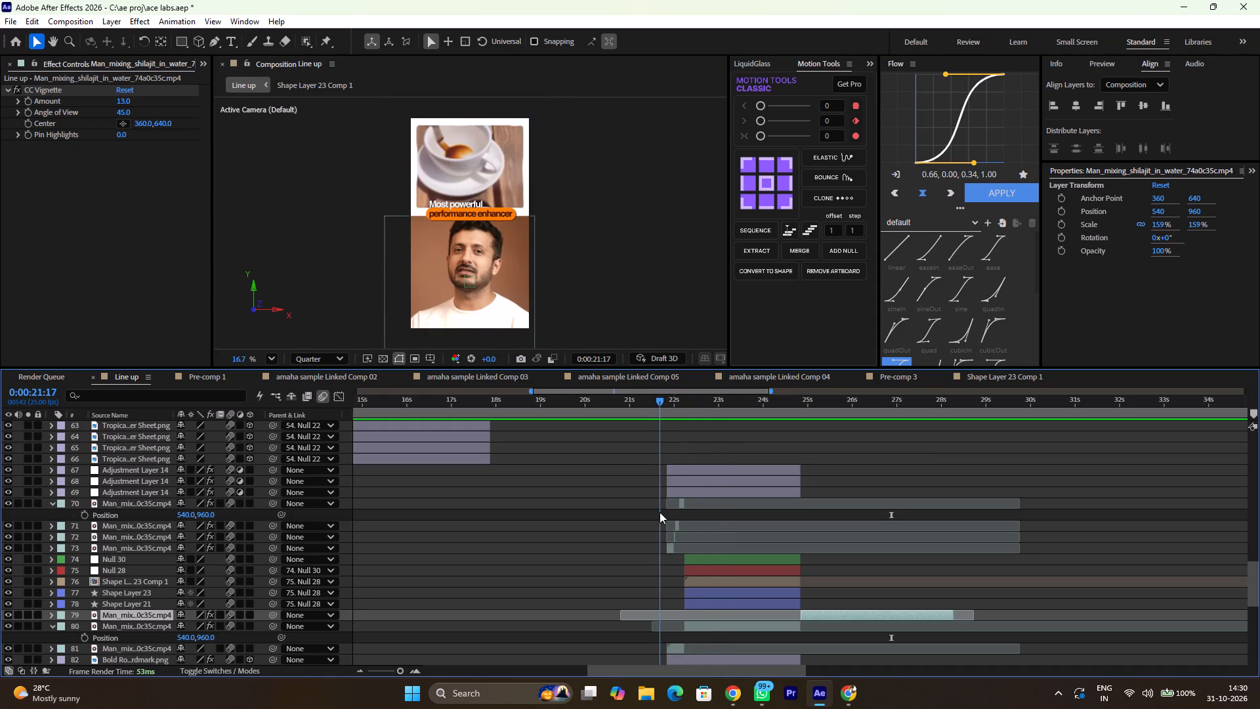
{"action": "left_click_drag", "start_coordinate": [660, 512], "coordinate": [673, 507]}
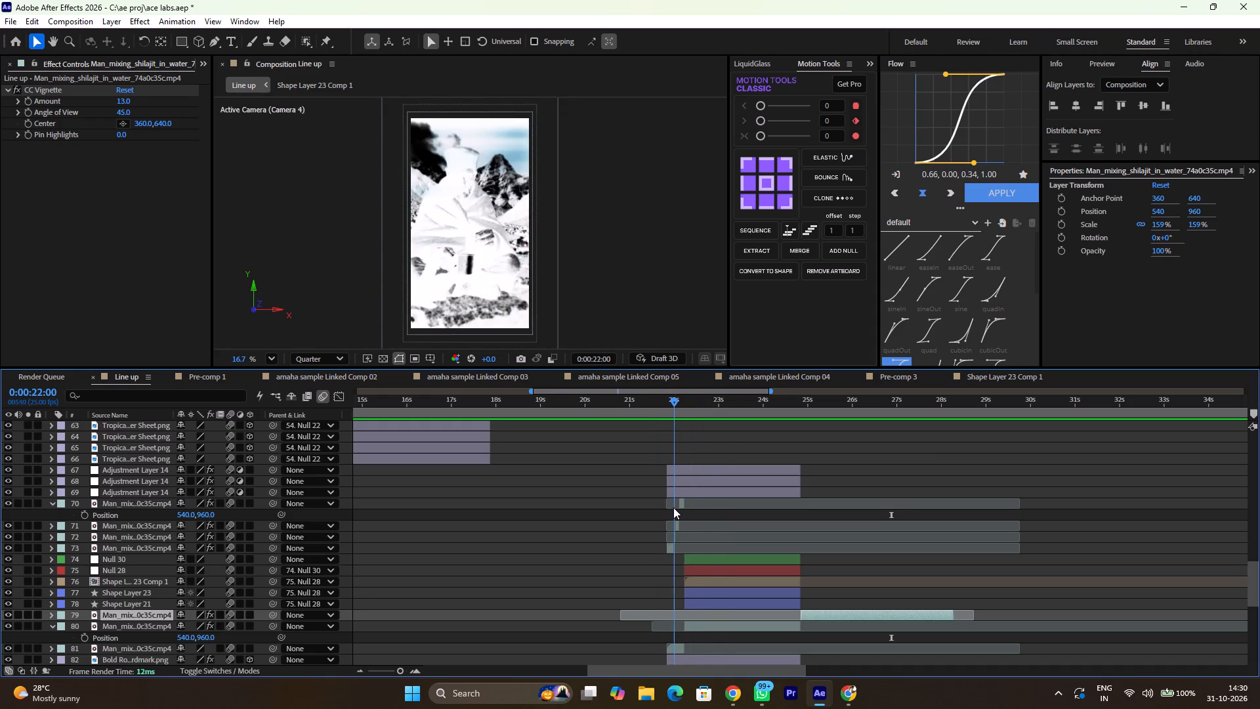
{"action": "left_click_drag", "start_coordinate": [673, 507], "coordinate": [676, 507]}
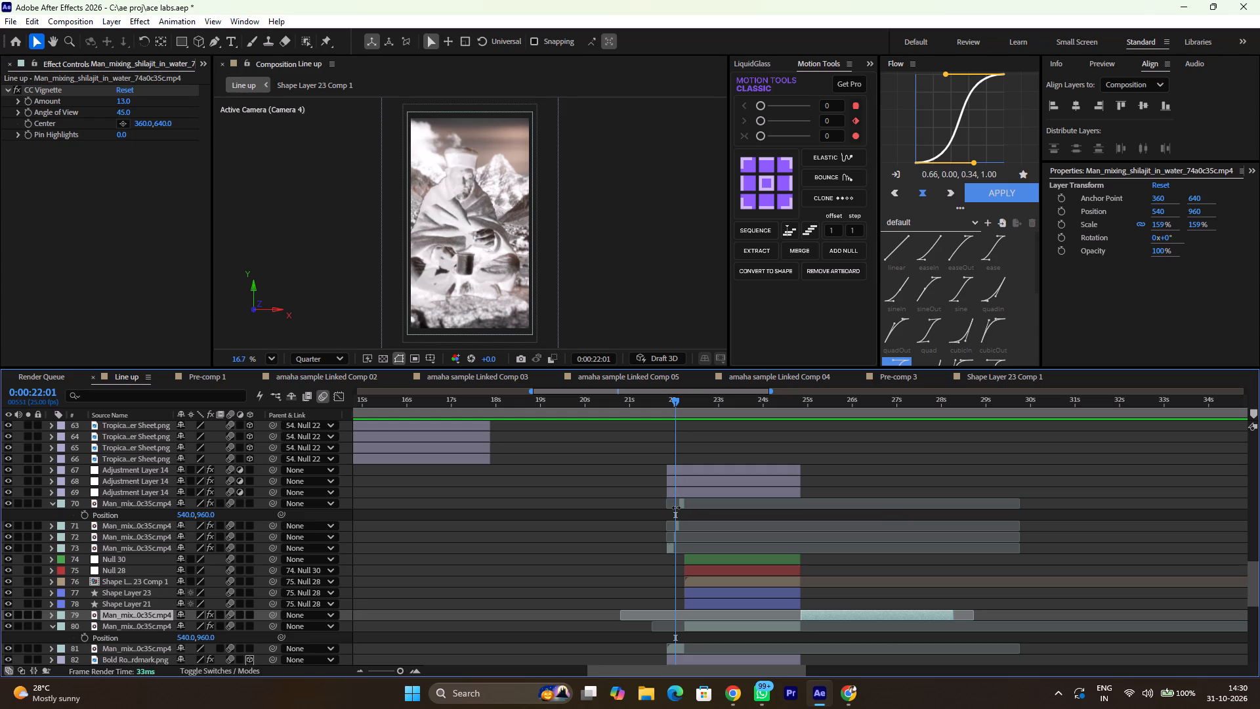
Send the selected Man_mixing_shilajit_in_water clip to the bottom of the Line up layer stack.
{"action": "type", "text": "++"}
{"action": "key", "text": "shift+plus"}
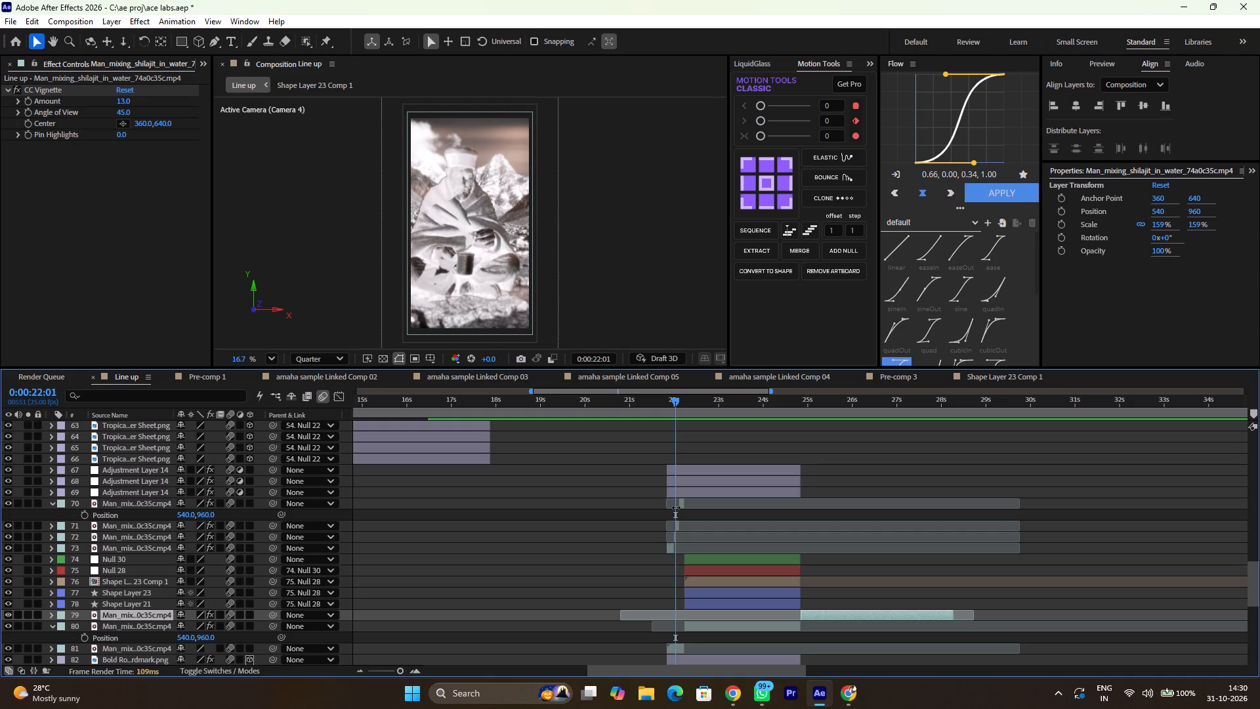
{"action": "key", "text": "ctrl+equal"}
{"action": "key", "text": "ctrl+minus"}
{"action": "key", "text": "ctrl+shift+equal"}
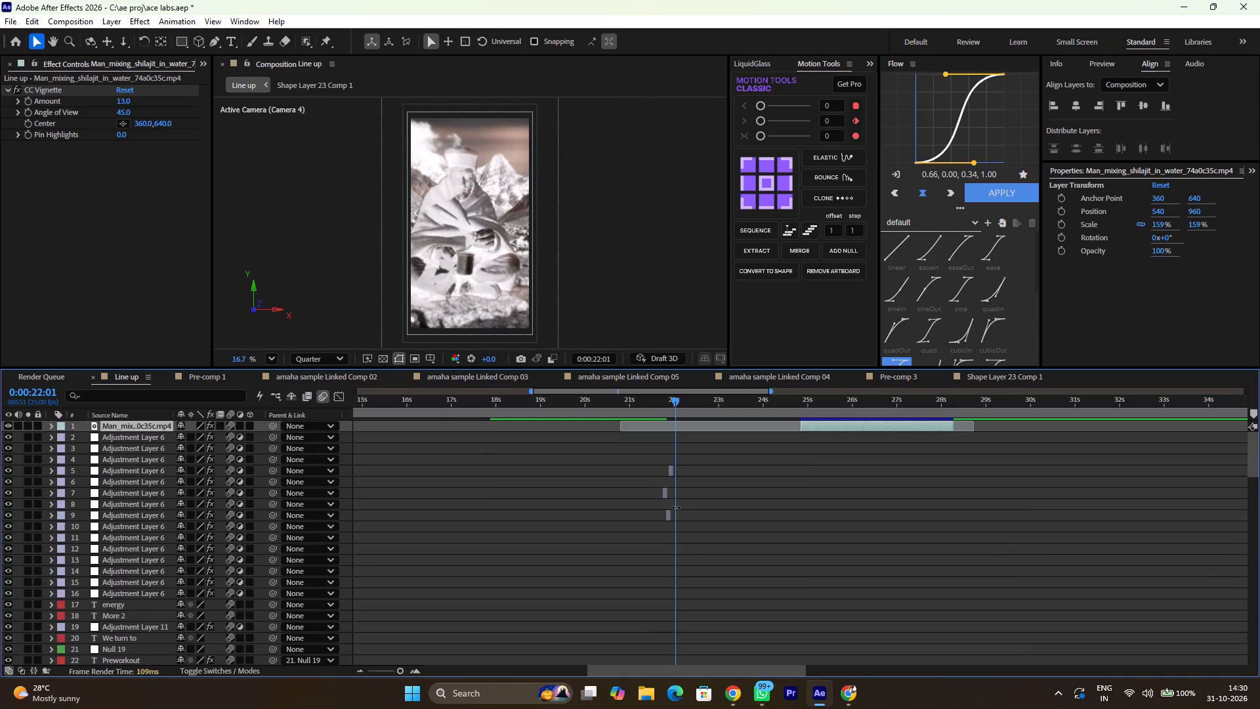
{"action": "key", "text": "ctrl+shift+minus"}
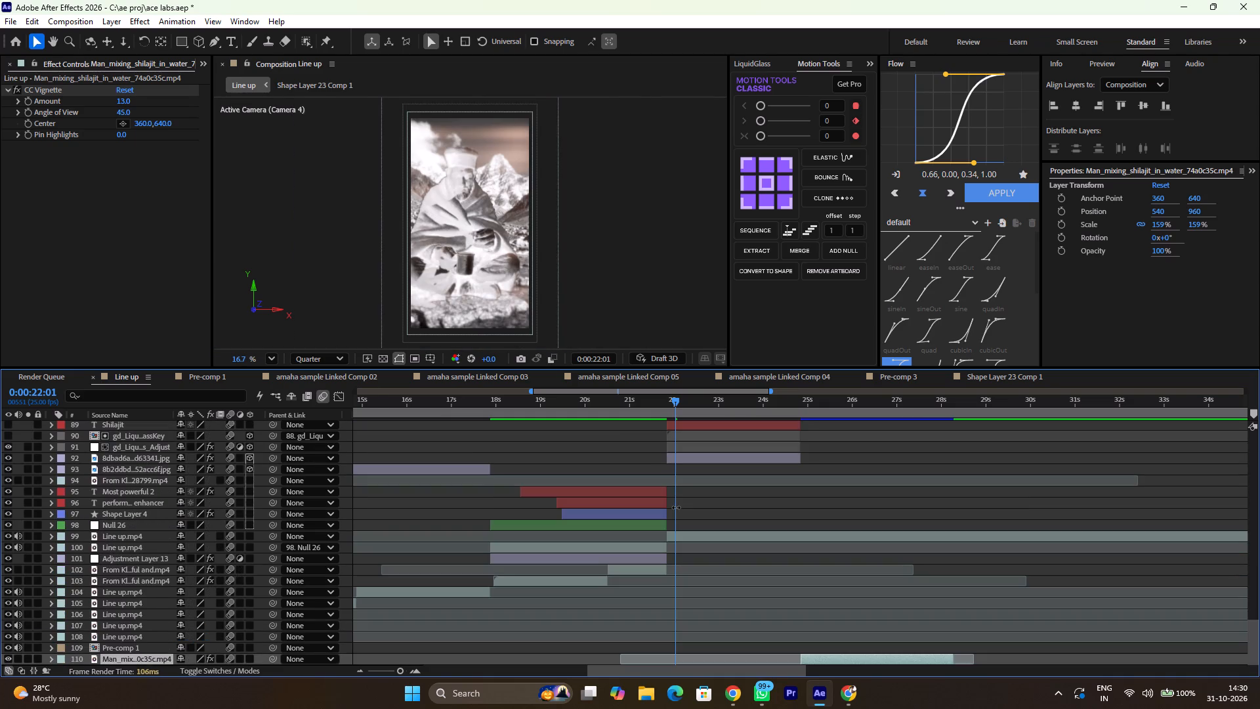
Examine the layers around the inverted flash transition and scrub it from 0:00:21:20 to 0:00:22:11.
{"action": "scroll", "coordinate": [676, 507], "scroll_direction": "up", "scroll_amount": 8}
{"action": "scroll", "coordinate": [676, 507], "scroll_direction": "down", "scroll_amount": 6}
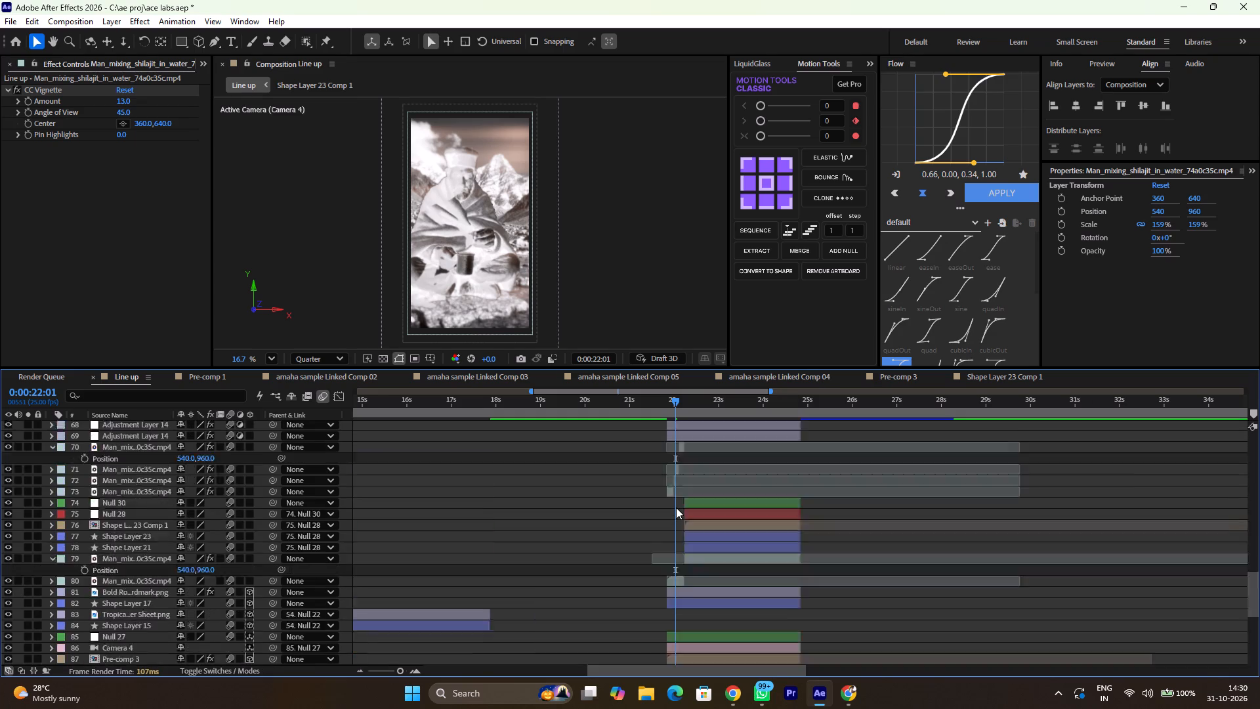
{"action": "scroll", "coordinate": [676, 507], "scroll_direction": "up", "scroll_amount": 3}
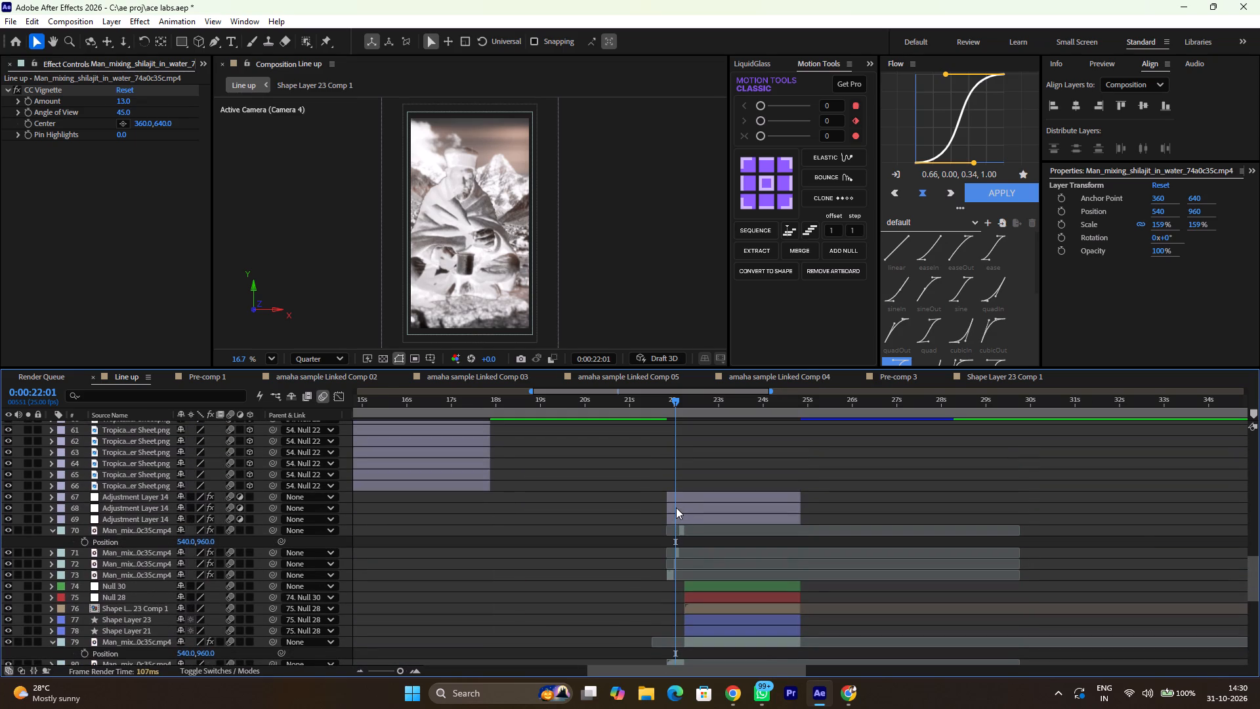
{"action": "left_click_drag", "start_coordinate": [671, 398], "coordinate": [665, 400]}
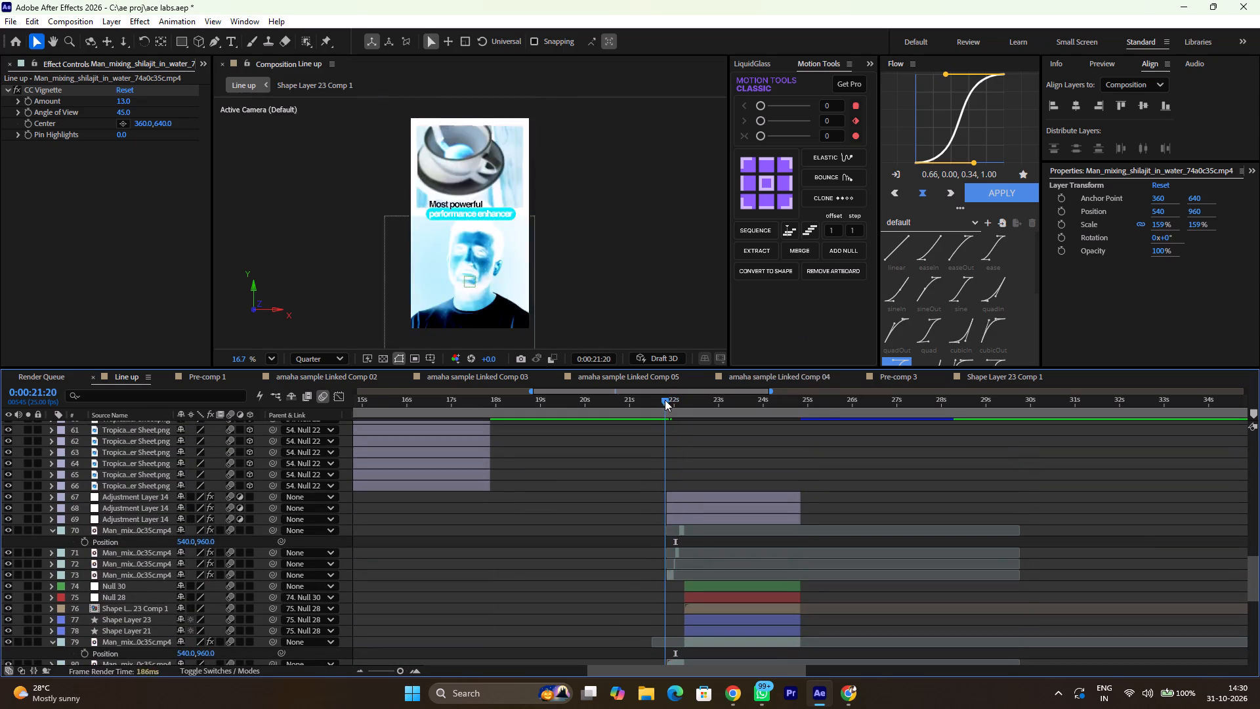
{"action": "left_click_drag", "start_coordinate": [665, 400], "coordinate": [674, 398]}
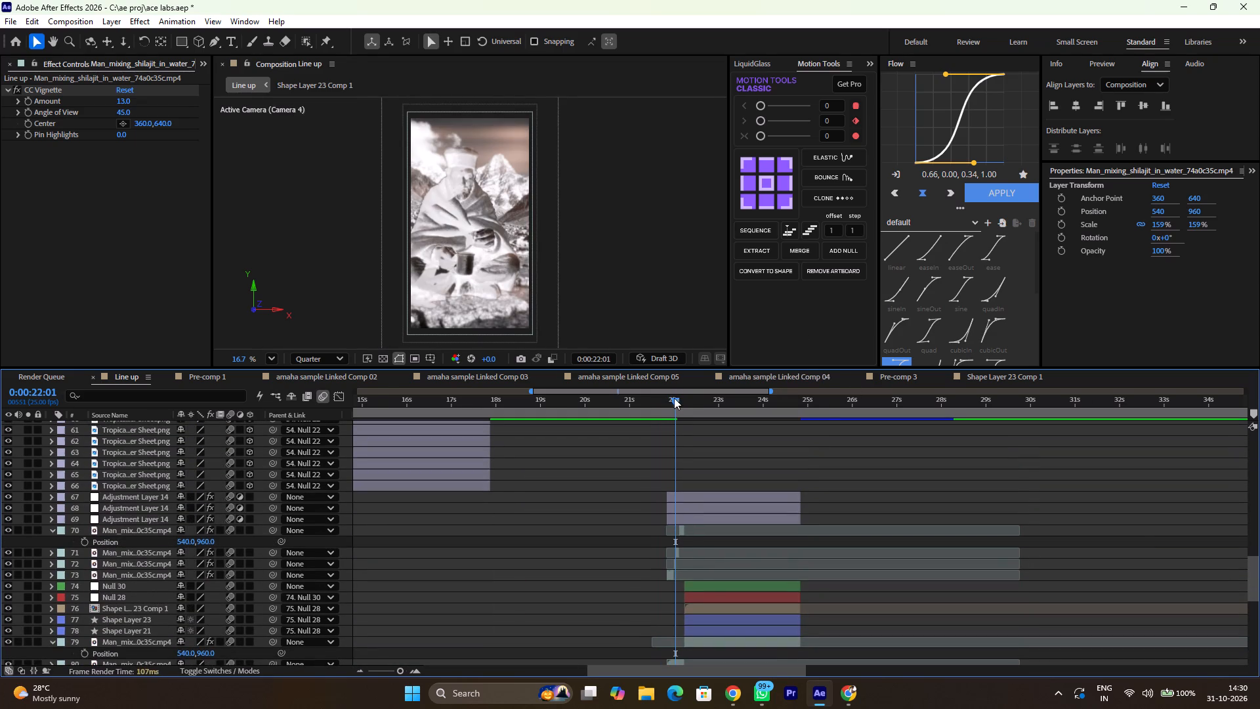
{"action": "left_click_drag", "start_coordinate": [674, 398], "coordinate": [692, 397]}
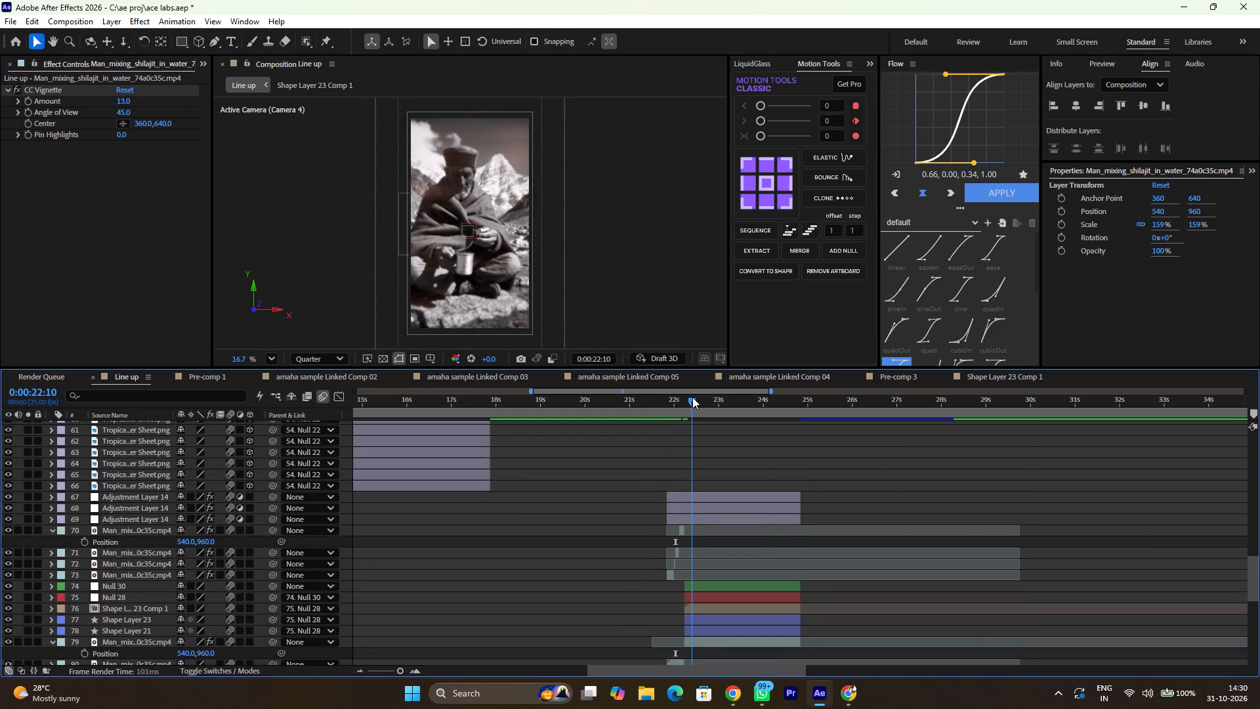
{"action": "left_click_drag", "start_coordinate": [692, 397], "coordinate": [693, 398]}
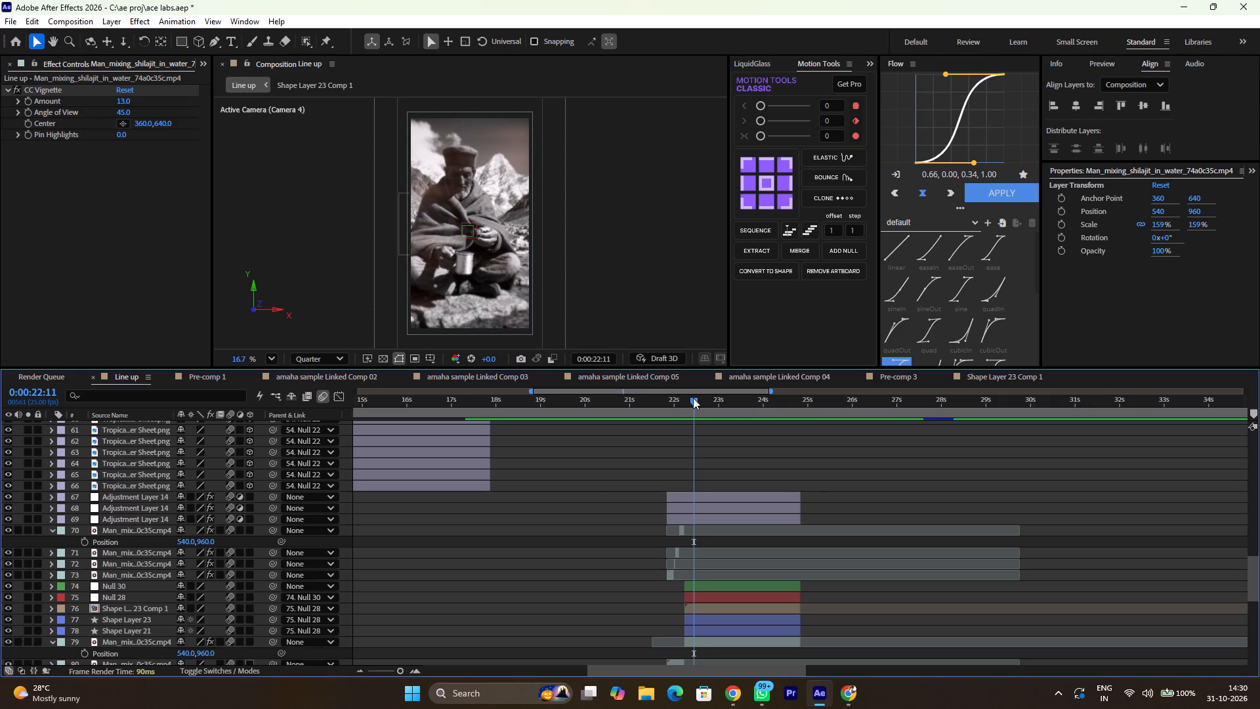
{"action": "scroll", "coordinate": [693, 398], "scroll_direction": "up", "scroll_amount": 4, "text": "ctrl+alt"}
{"action": "scroll", "coordinate": [693, 398], "scroll_direction": "down", "scroll_amount": 2, "text": "ctrl+alt"}
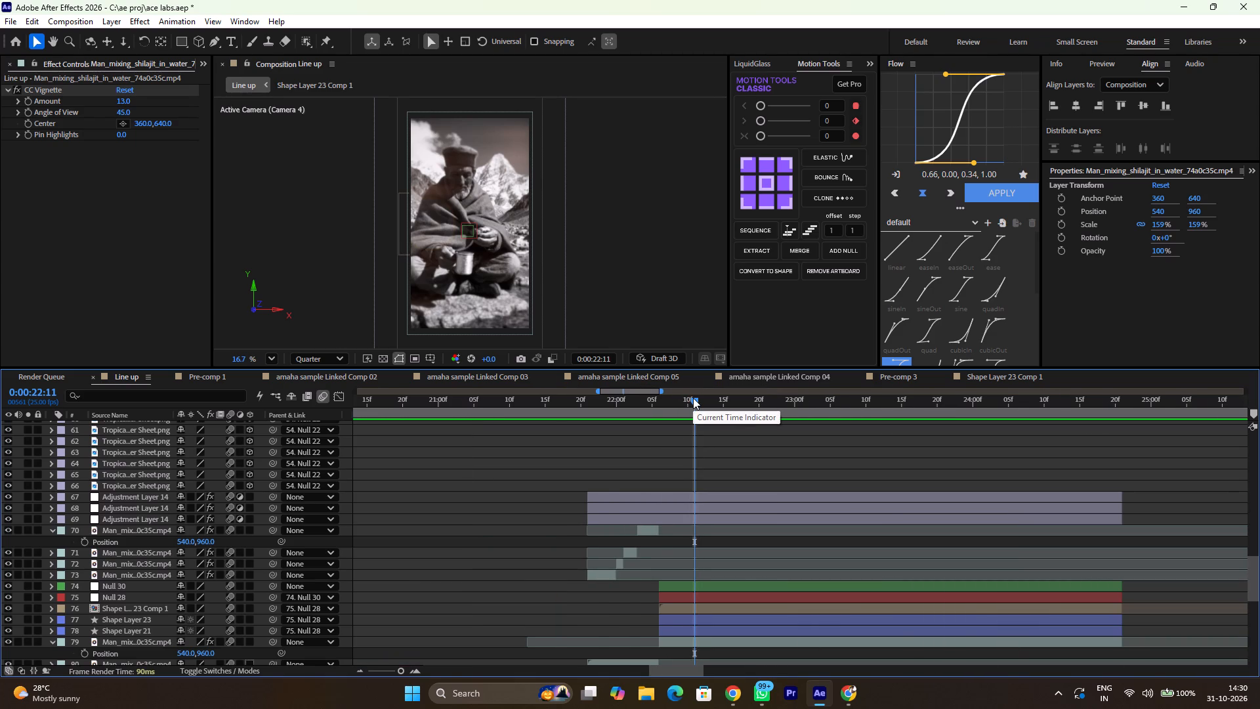
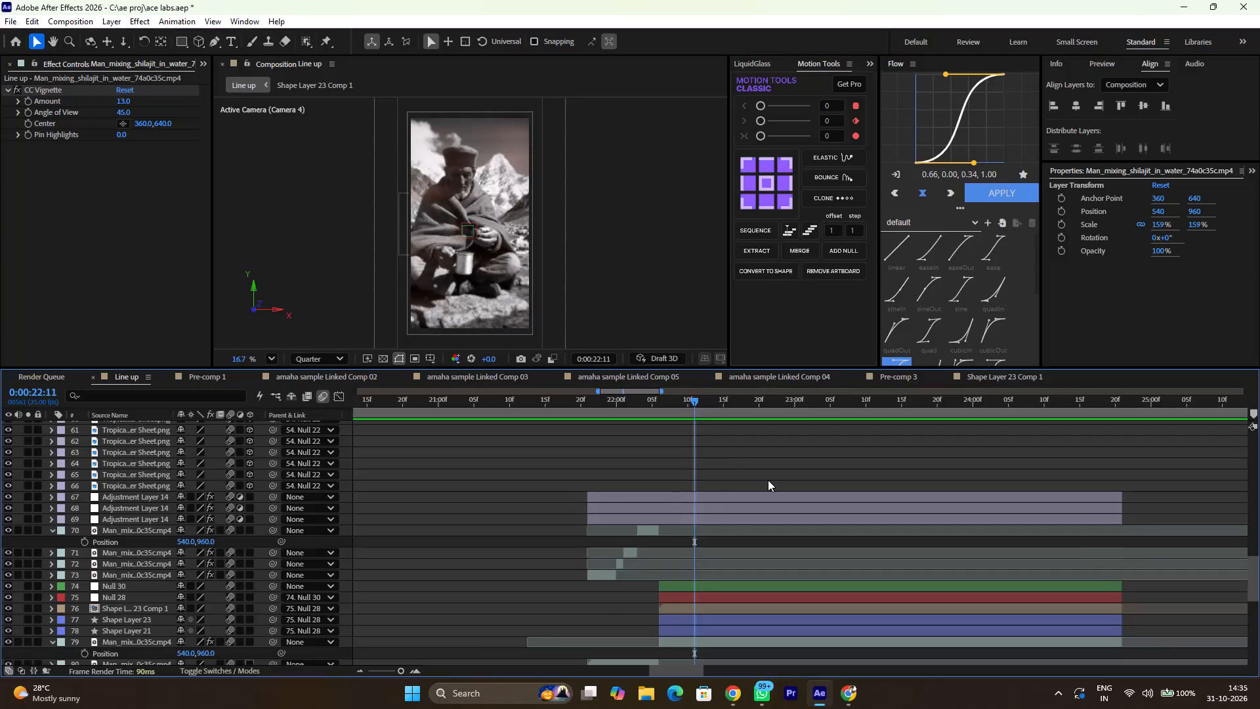
Examine the Line up layer stack around the shilajit scene, from the adjustment layers and nulls down to the Line up.mp4 layers.
{"action": "scroll", "coordinate": [768, 480], "scroll_direction": "down", "scroll_amount": 4, "text": "ctrl"}
{"action": "scroll", "coordinate": [768, 480], "scroll_direction": "down", "scroll_amount": 4}
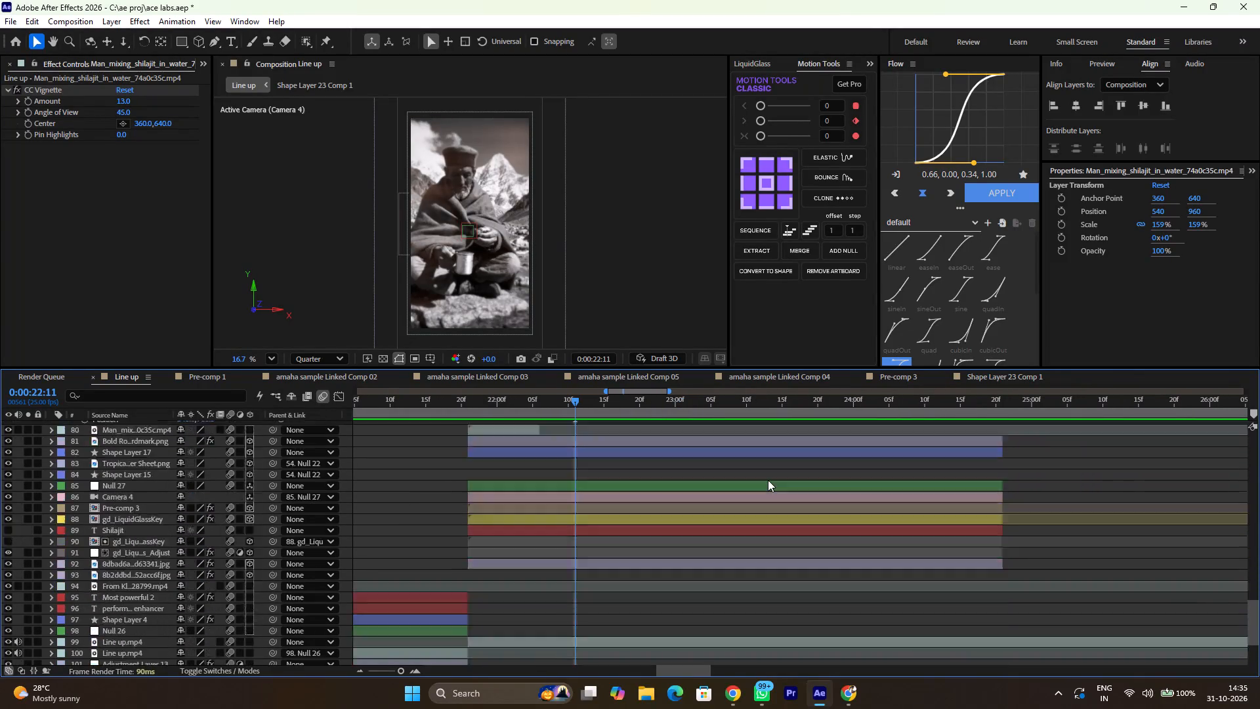
{"action": "scroll", "coordinate": [768, 480], "scroll_direction": "down", "scroll_amount": 1}
{"action": "scroll", "coordinate": [768, 480], "scroll_direction": "up", "scroll_amount": 7, "text": "ctrl"}
{"action": "scroll", "coordinate": [768, 480], "scroll_direction": "down", "scroll_amount": 6, "text": "ctrl"}
{"action": "scroll", "coordinate": [768, 480], "scroll_direction": "up", "scroll_amount": 2}
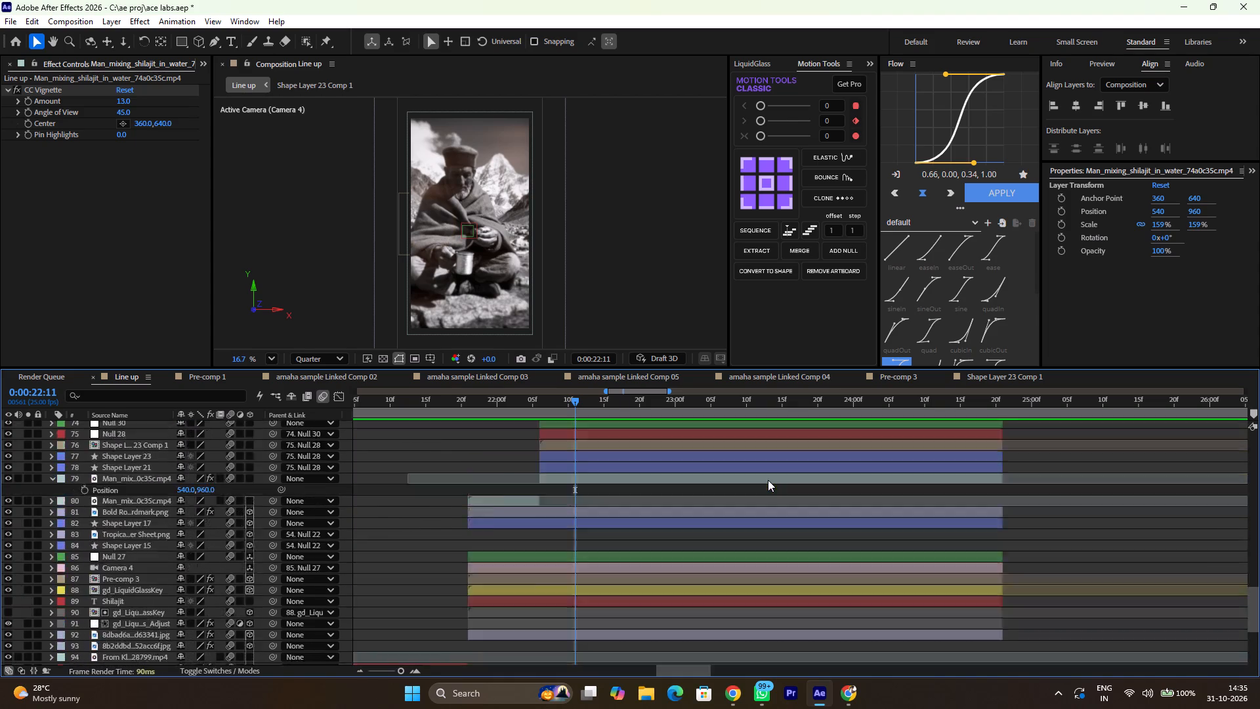
{"action": "scroll", "coordinate": [768, 480], "scroll_direction": "up", "scroll_amount": 2}
{"action": "scroll", "coordinate": [768, 480], "scroll_direction": "down", "scroll_amount": 1}
{"action": "scroll", "coordinate": [768, 480], "scroll_direction": "up", "scroll_amount": 4}
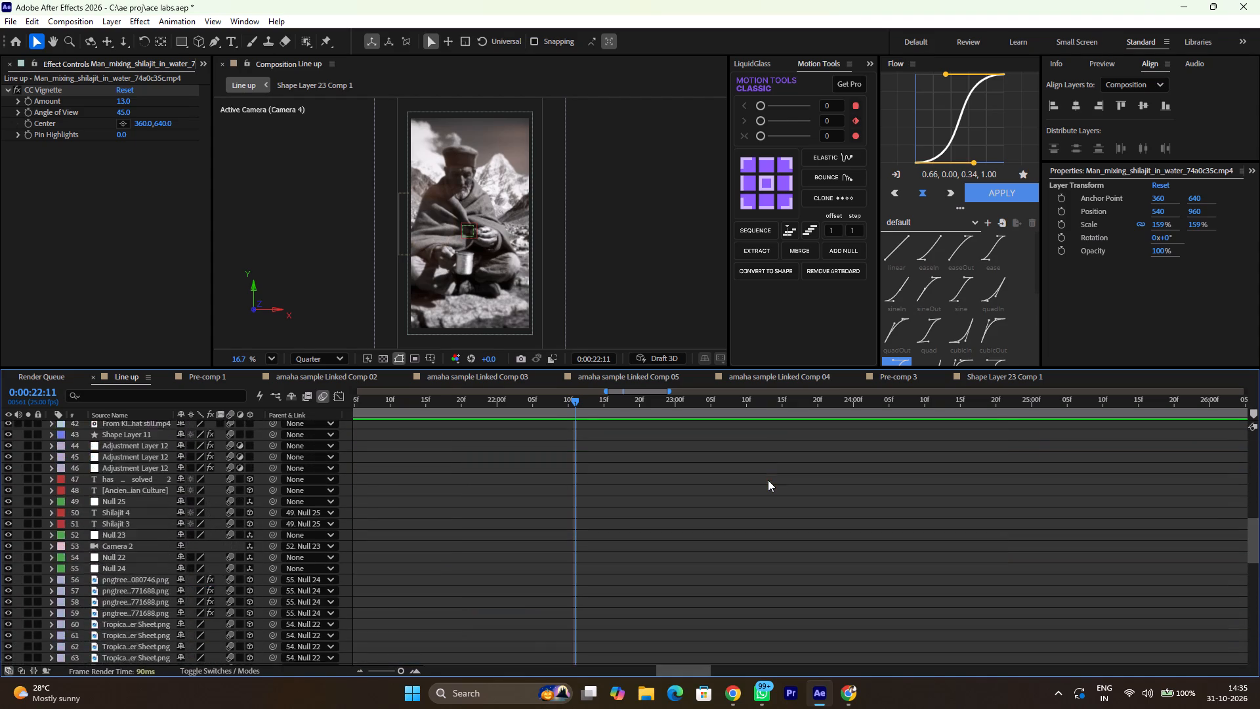
{"action": "scroll", "coordinate": [768, 480], "scroll_direction": "up", "scroll_amount": 4}
{"action": "scroll", "coordinate": [768, 480], "scroll_direction": "down", "scroll_amount": 1}
{"action": "scroll", "coordinate": [768, 480], "scroll_direction": "up", "scroll_amount": 1}
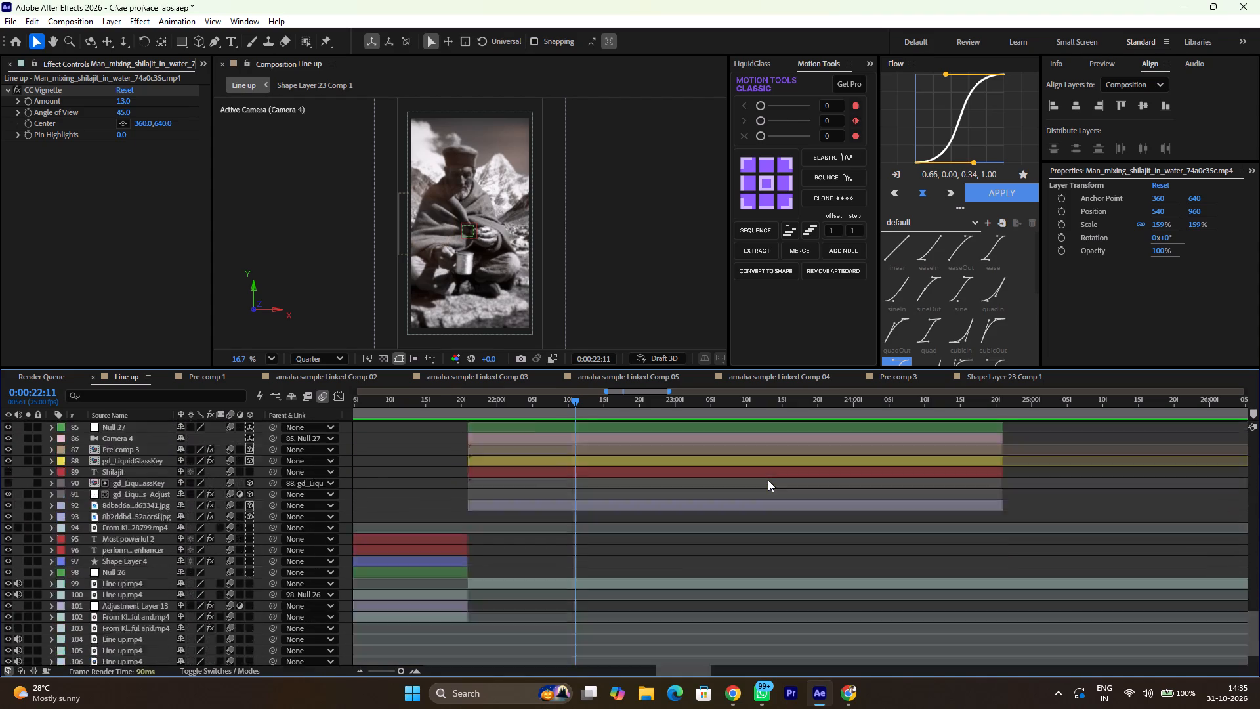
{"action": "scroll", "coordinate": [768, 480], "scroll_direction": "up", "scroll_amount": 1}
Scrub the shilajit scene back and forth between about 0:00:22:04 and 0:00:25:07, ending at the scene's last cut at 0:00:24:21.
{"action": "left_click_drag", "start_coordinate": [598, 402], "coordinate": [738, 413]}
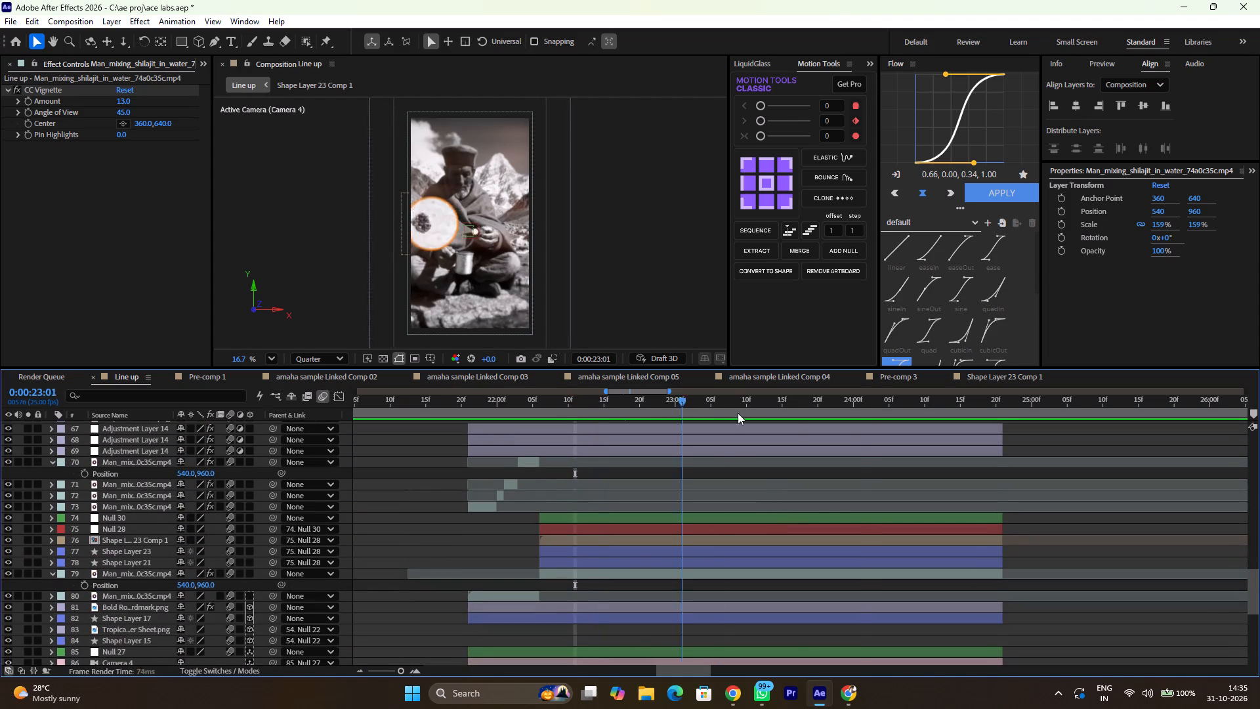
{"action": "left_click_drag", "start_coordinate": [738, 413], "coordinate": [873, 419]}
{"action": "left_click_drag", "start_coordinate": [883, 404], "coordinate": [578, 538]}
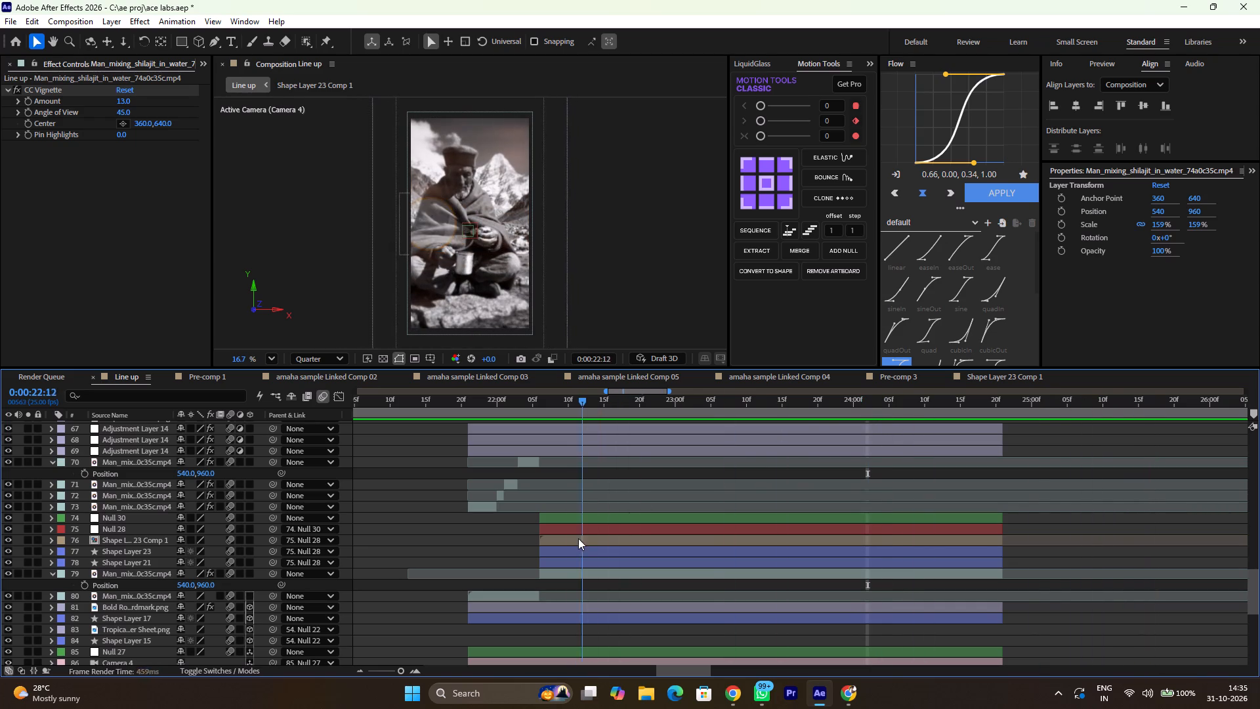
{"action": "left_click_drag", "start_coordinate": [578, 538], "coordinate": [1022, 460]}
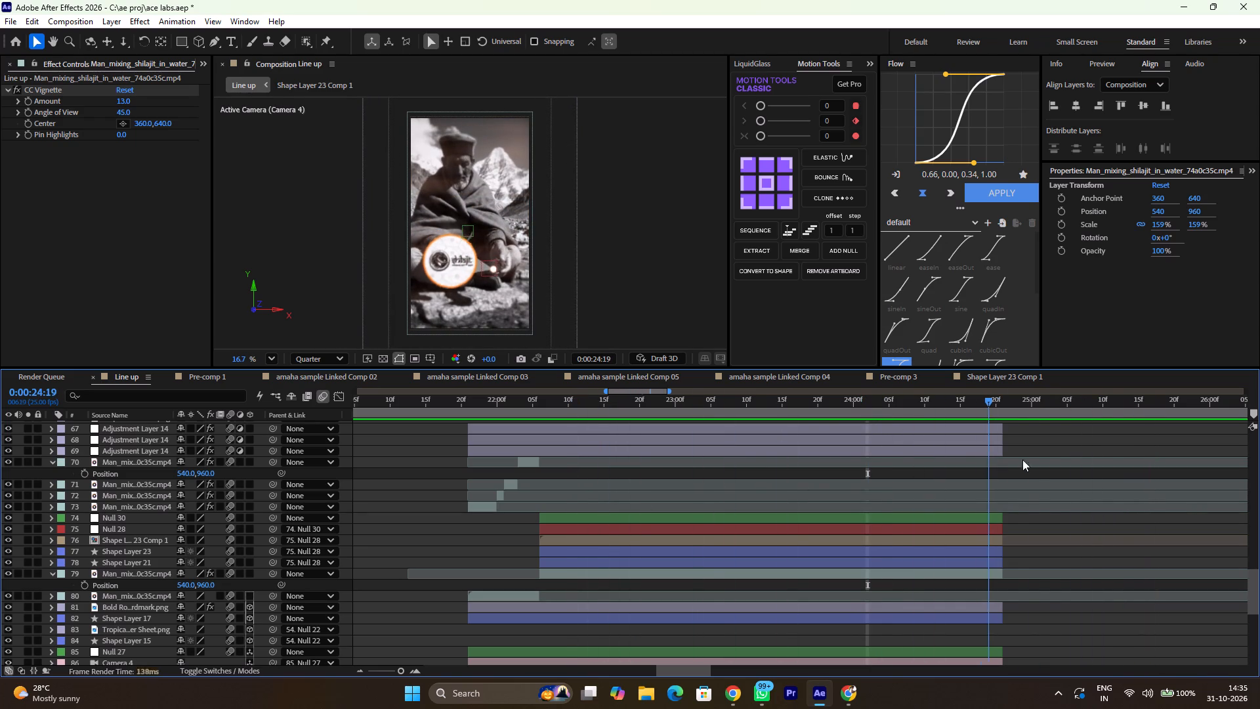
{"action": "left_click_drag", "start_coordinate": [1022, 460], "coordinate": [877, 494]}
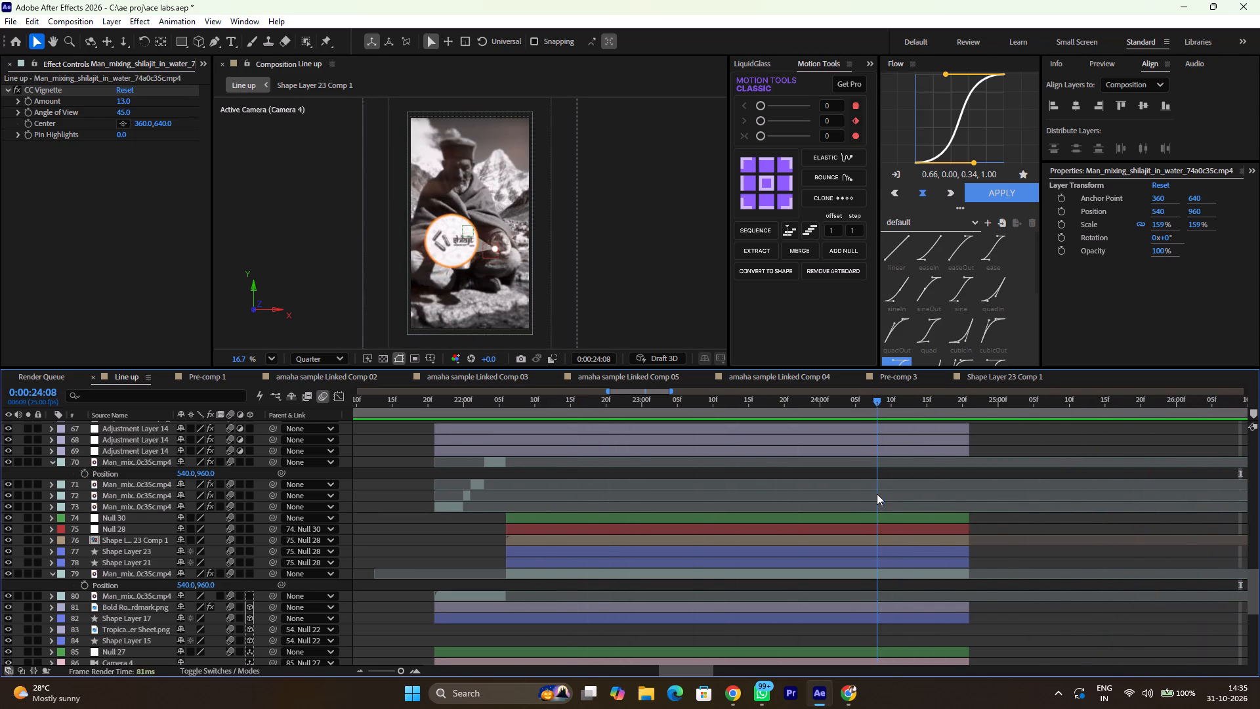
{"action": "left_click_drag", "start_coordinate": [877, 494], "coordinate": [511, 619]}
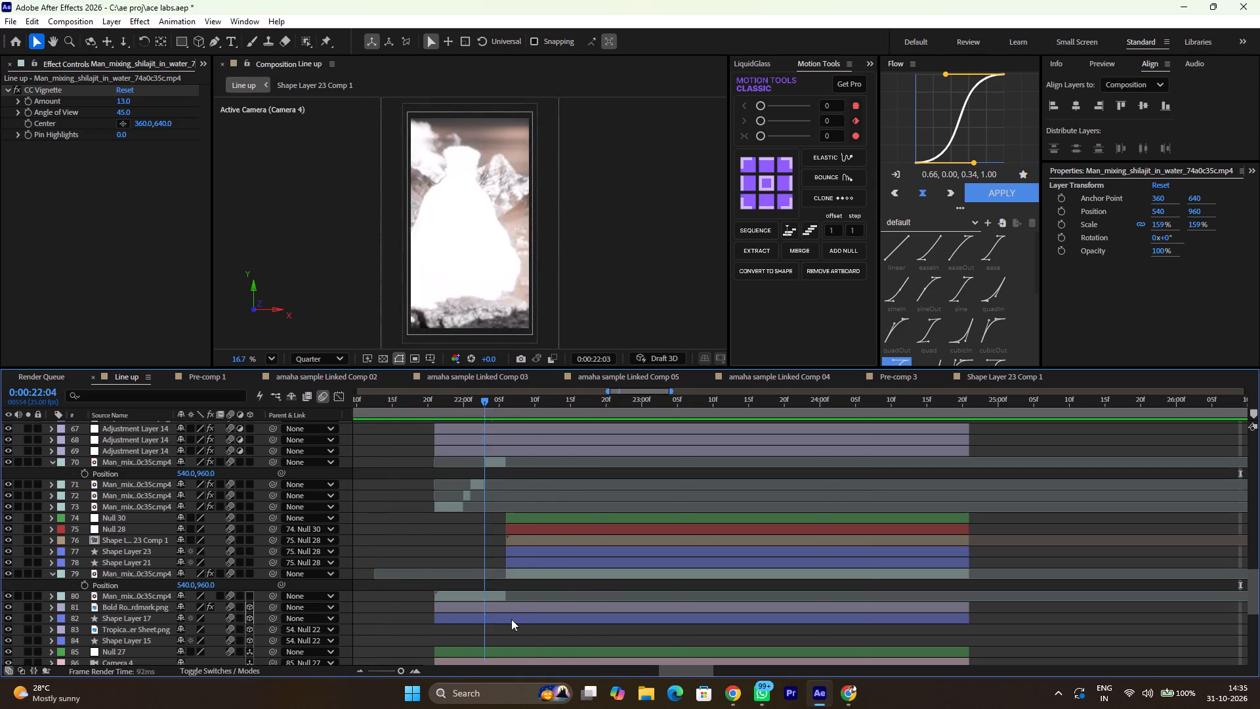
{"action": "left_click_drag", "start_coordinate": [511, 619], "coordinate": [811, 566]}
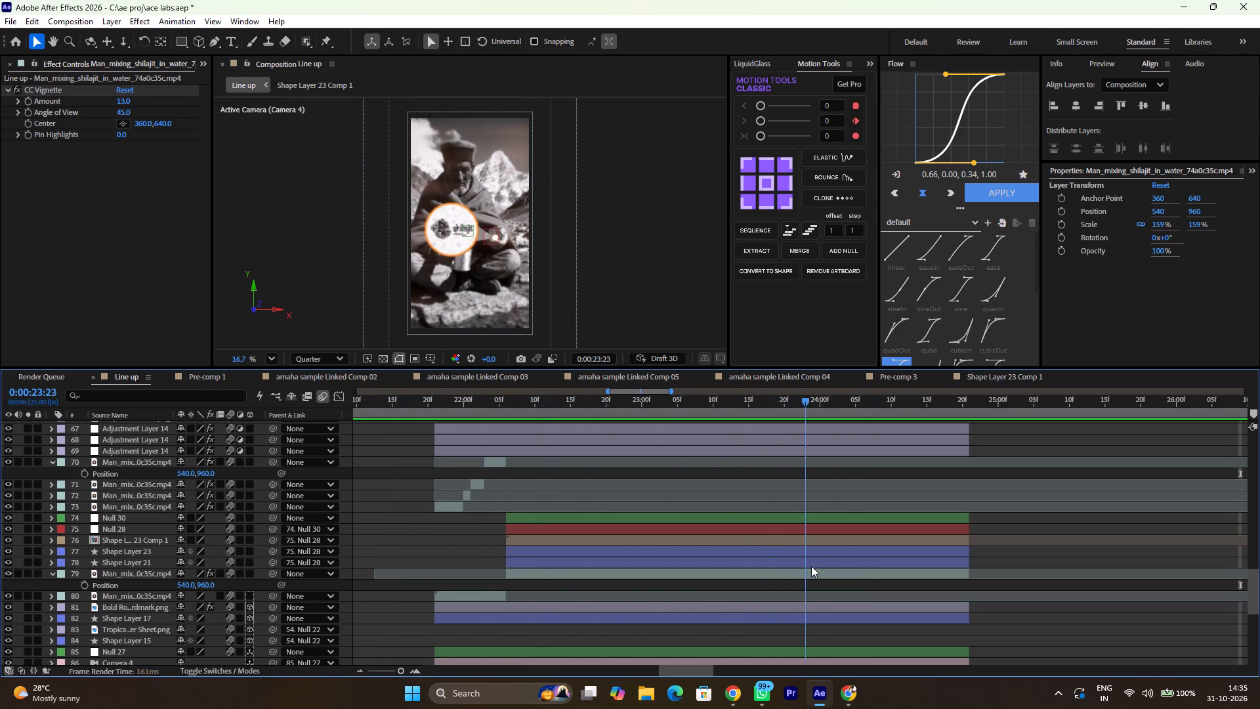
{"action": "left_click_drag", "start_coordinate": [811, 566], "coordinate": [1053, 550]}
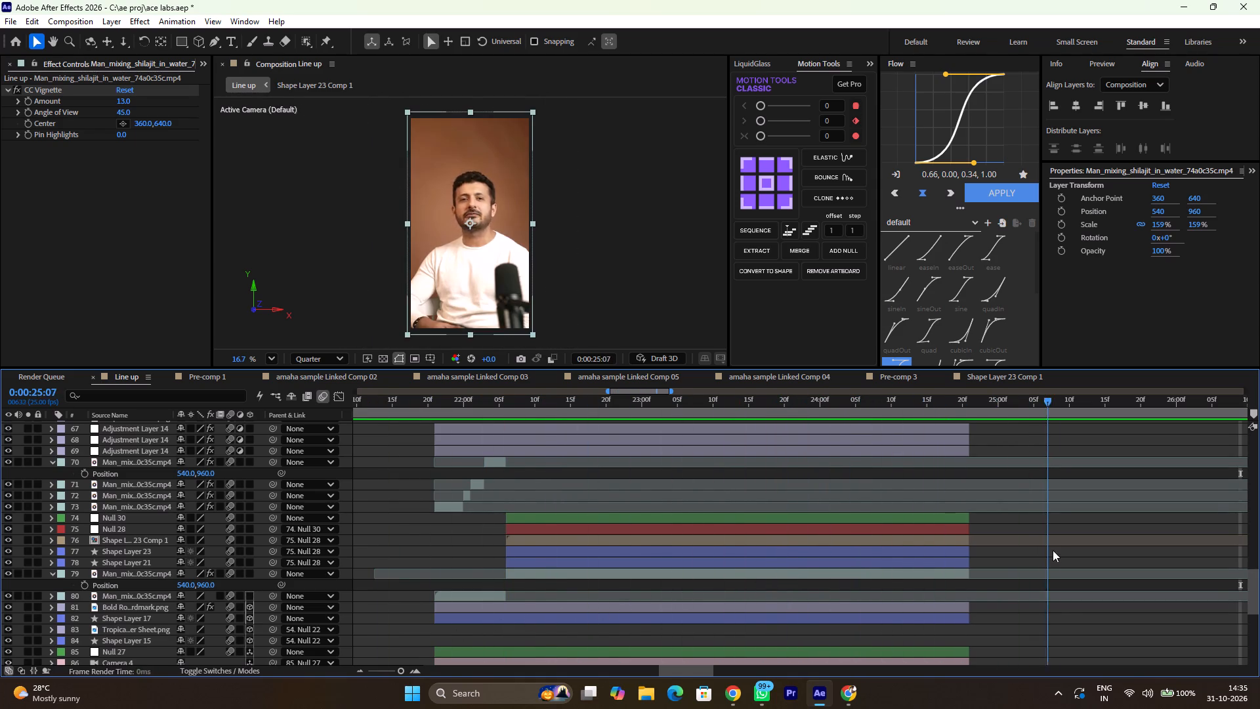
{"action": "left_click_drag", "start_coordinate": [1053, 550], "coordinate": [967, 542]}
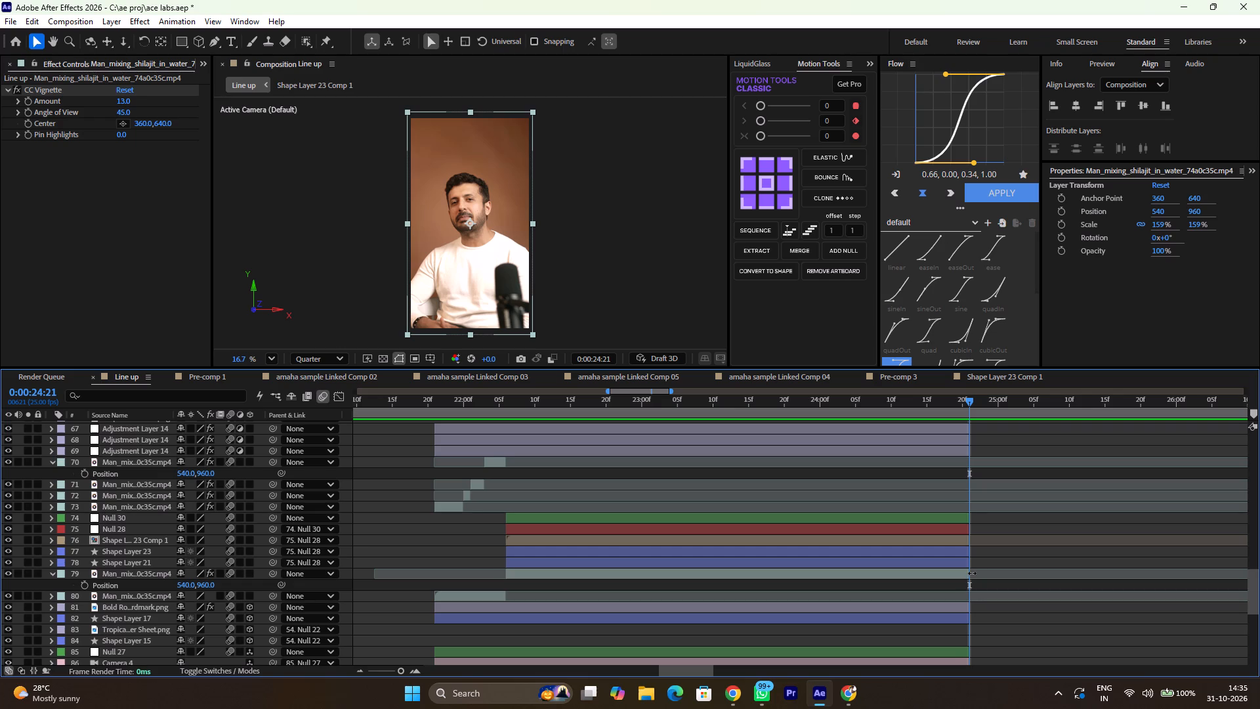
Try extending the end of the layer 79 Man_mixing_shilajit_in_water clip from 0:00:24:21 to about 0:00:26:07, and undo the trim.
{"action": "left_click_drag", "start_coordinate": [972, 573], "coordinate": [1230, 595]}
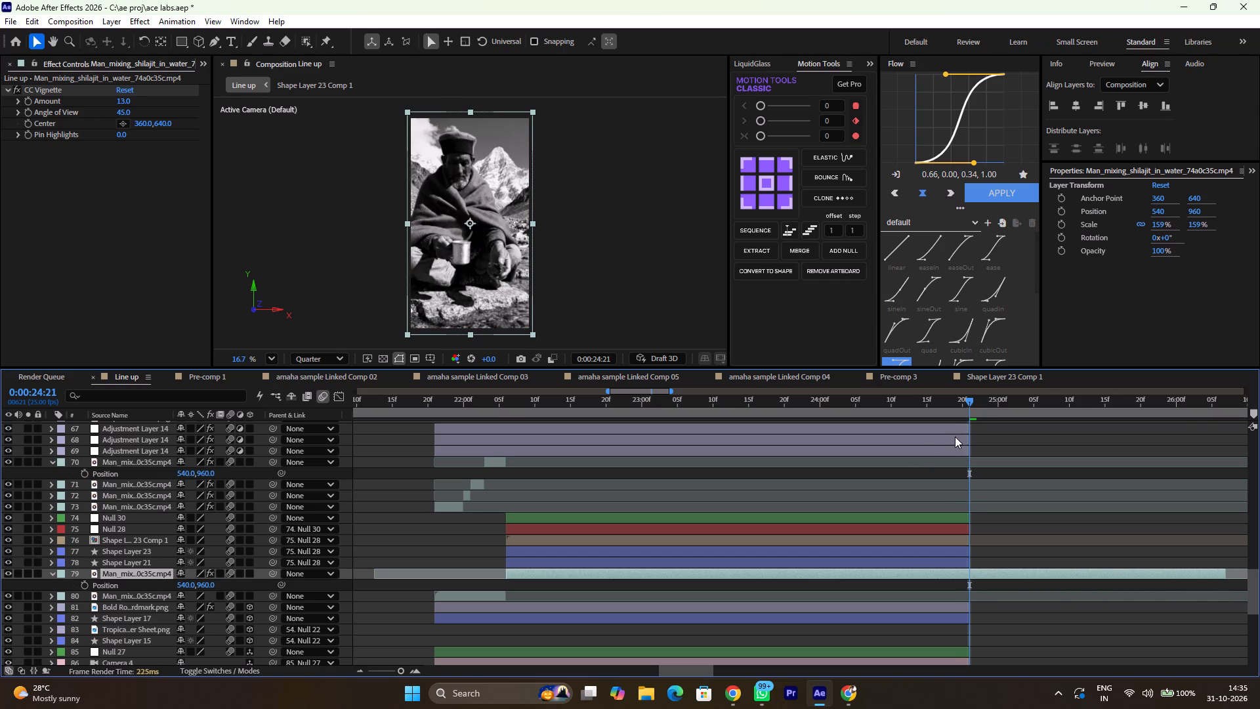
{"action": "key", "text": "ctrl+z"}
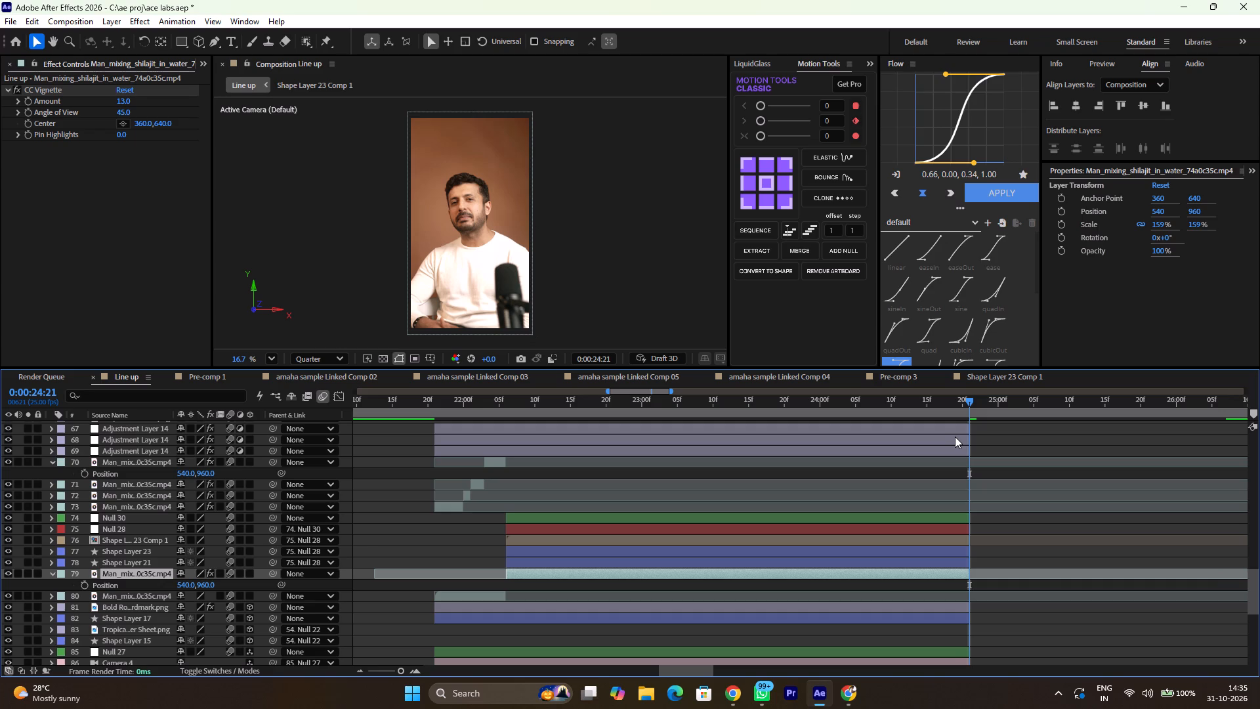
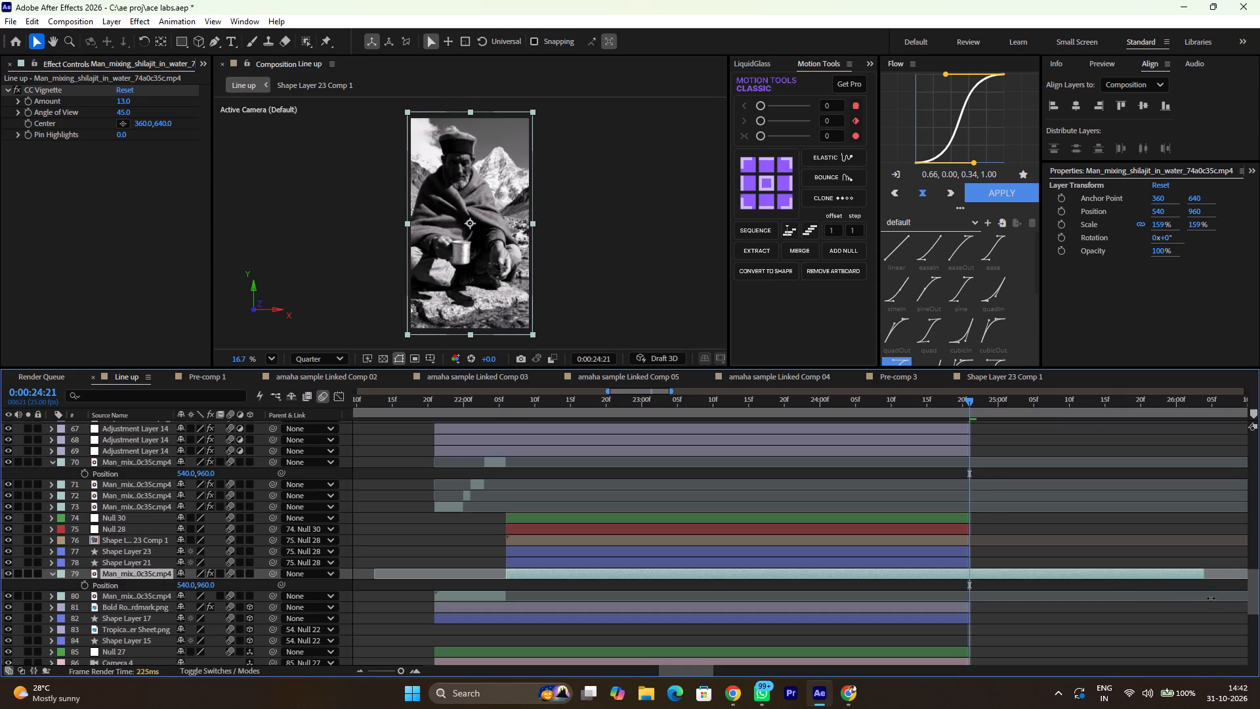
Extend the layer 79 Man_mixing_shilajit_in_water clip to about 0:00:26:12 and split it at the scene's cut, 0:00:24:21.
{"action": "left_click_drag", "start_coordinate": [1211, 598], "coordinate": [1259, 597]}
{"action": "left_click_drag", "start_coordinate": [971, 405], "coordinate": [976, 405]}
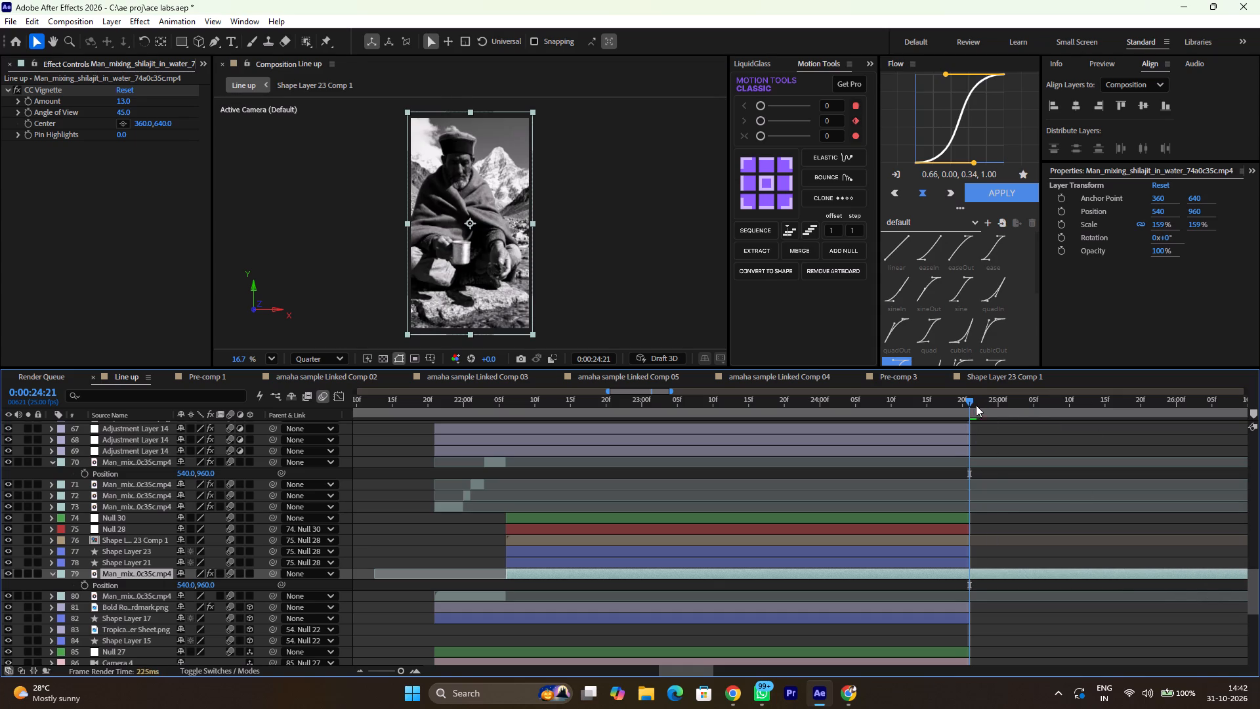
{"action": "left_click_drag", "start_coordinate": [976, 405], "coordinate": [931, 418]}
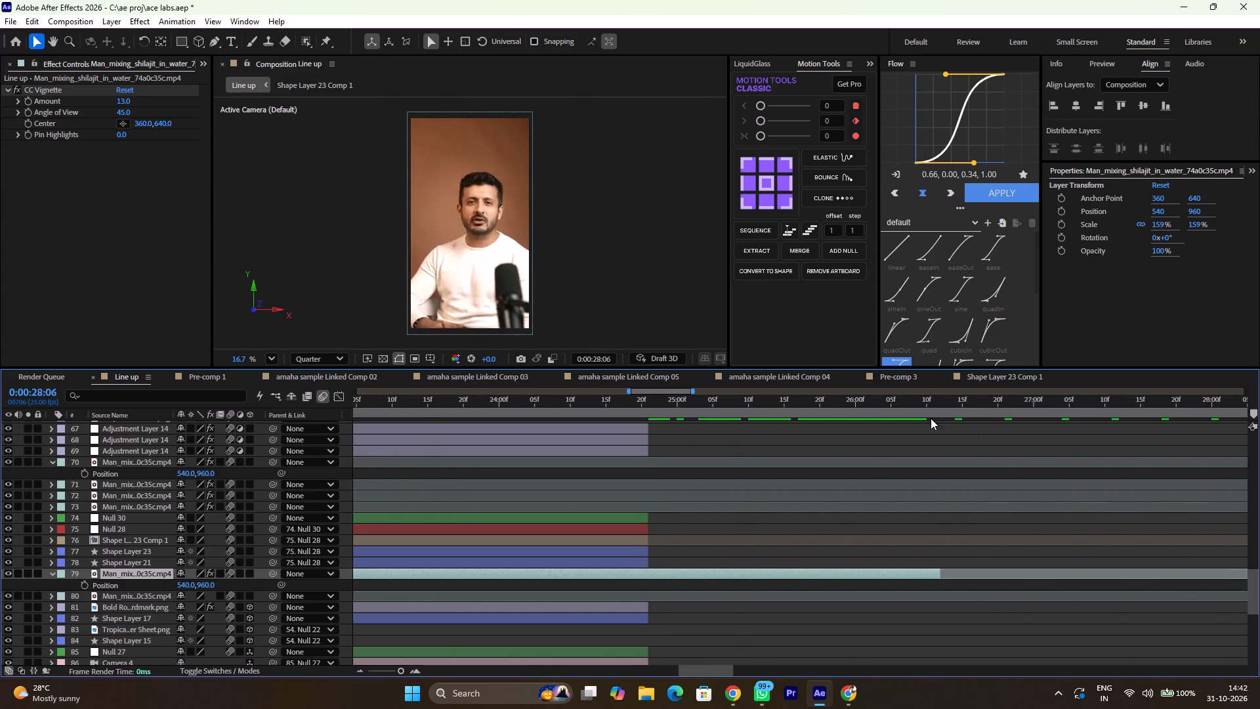
{"action": "left_click_drag", "start_coordinate": [931, 418], "coordinate": [652, 444]}
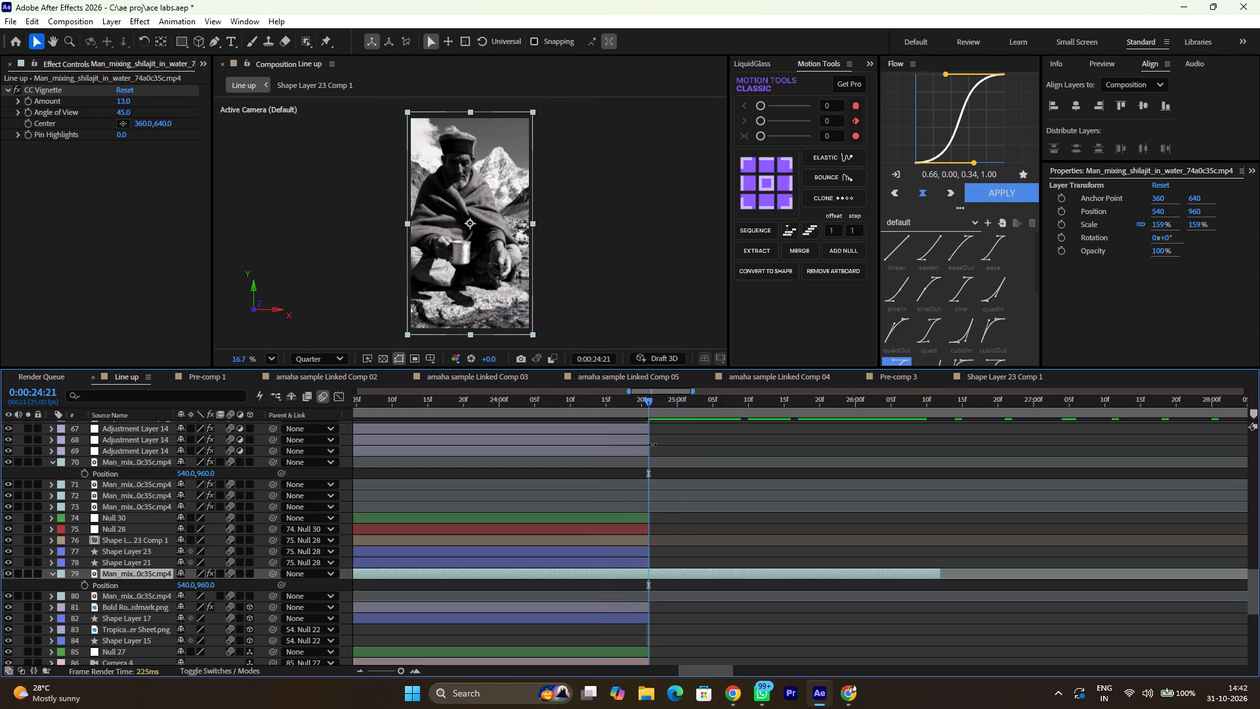
{"action": "key", "text": "ctrl+shift+d"}
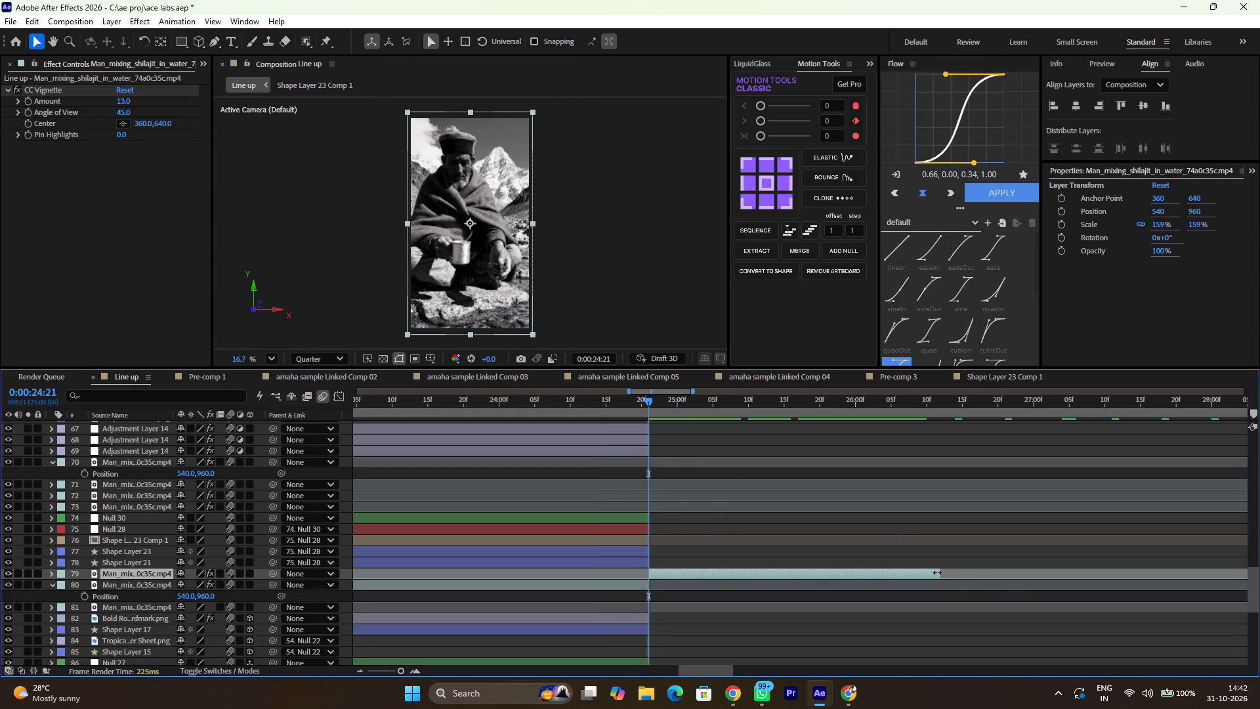
Extend the new clip piece to about 0:00:28:02, split it at 0:00:27:08 and delete the part before the split.
{"action": "left_click_drag", "start_coordinate": [940, 574], "coordinate": [1226, 569]}
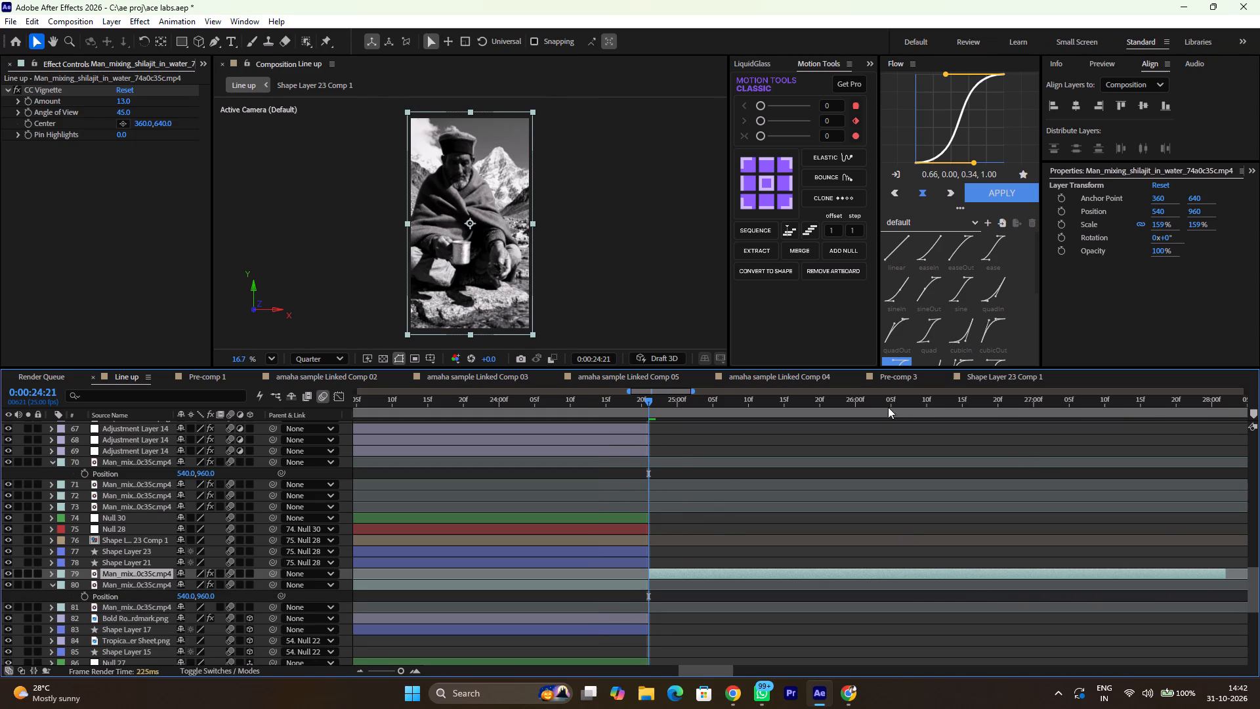
{"action": "left_click_drag", "start_coordinate": [883, 400], "coordinate": [1089, 392]}
{"action": "key", "text": "ctrl+shift+d"}
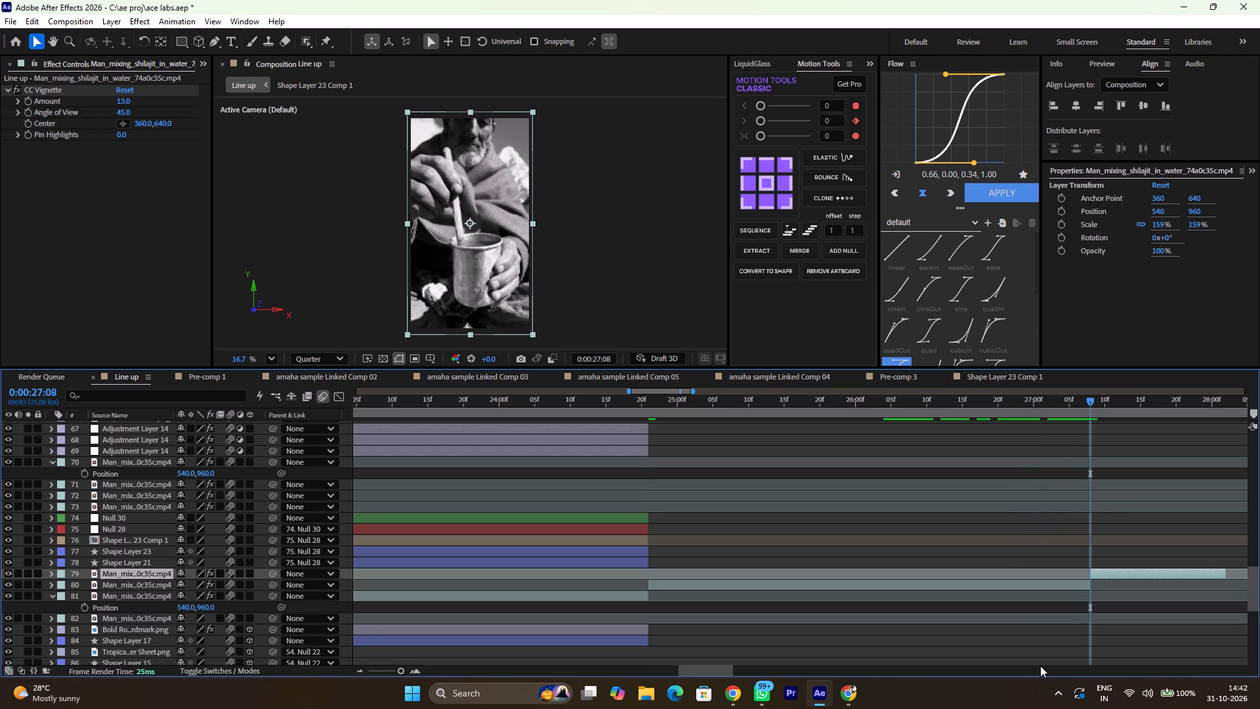
{"action": "left_click", "coordinate": [1016, 580]}
{"action": "key", "text": "BackSpace"}
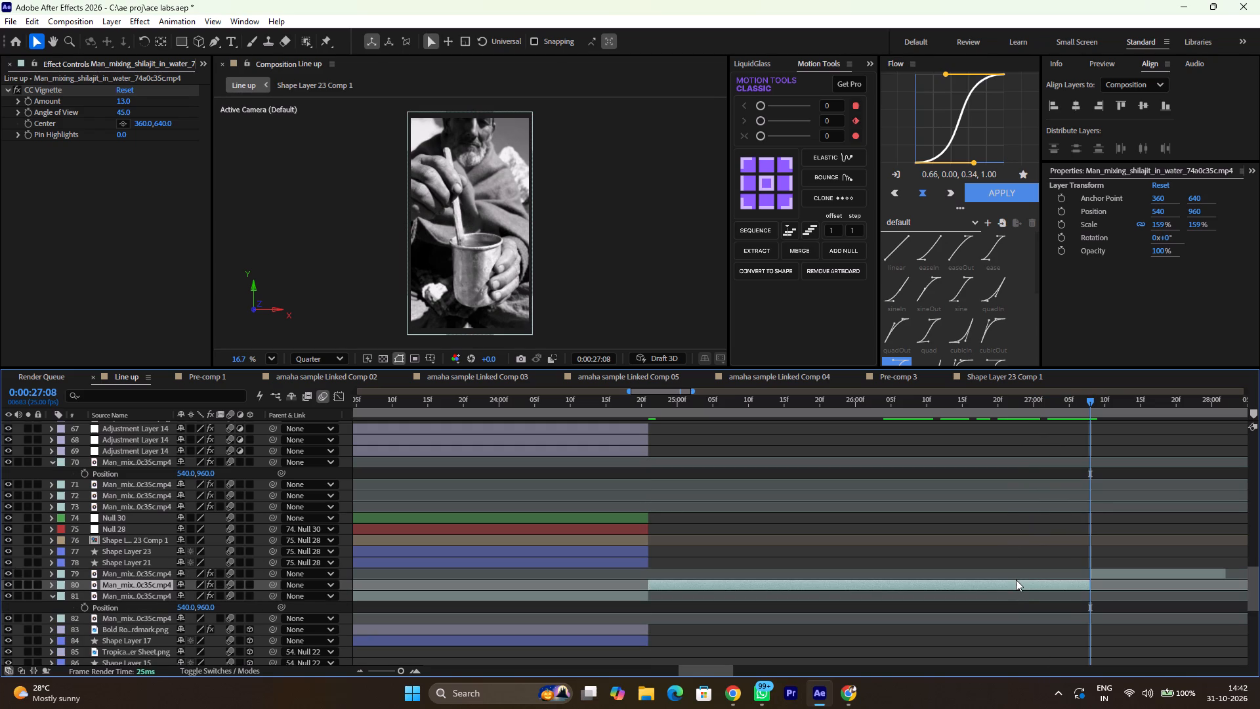
Move the remaining close-up piece of the shilajit clip earlier so it starts at the 0:00:24:21 cut.
{"action": "left_click", "coordinate": [1197, 574]}
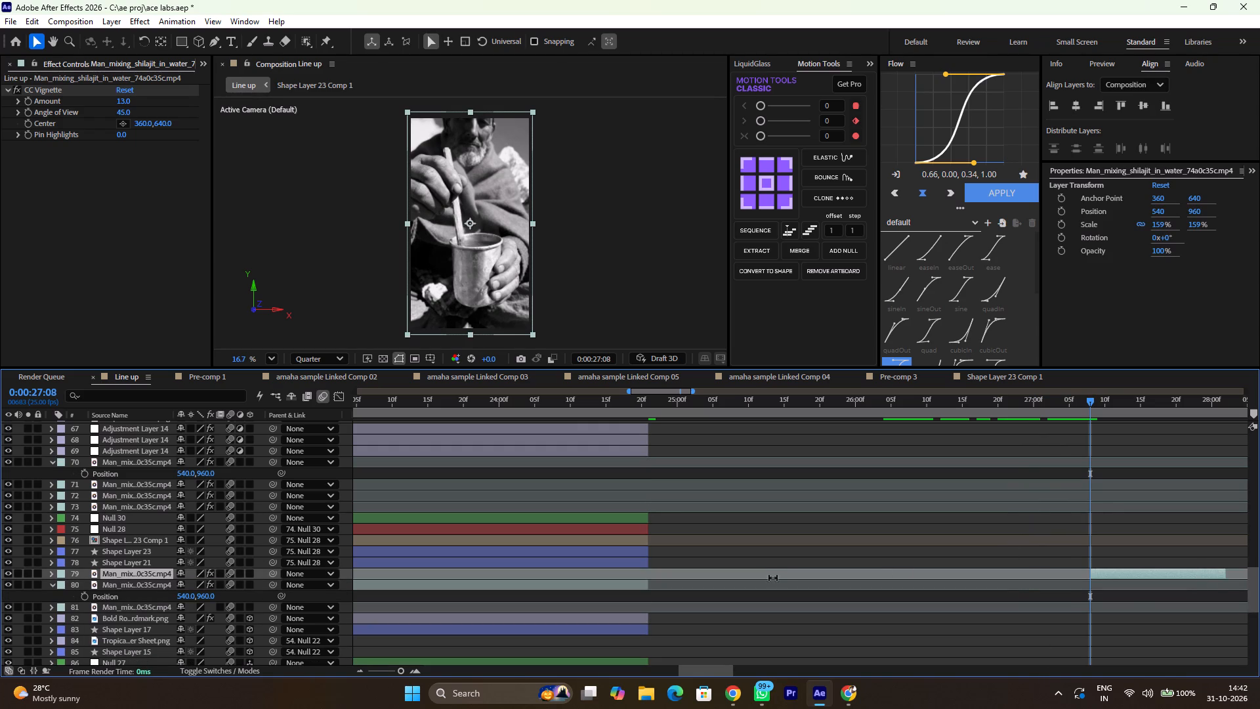
{"action": "left_click_drag", "start_coordinate": [1134, 569], "coordinate": [834, 559]}
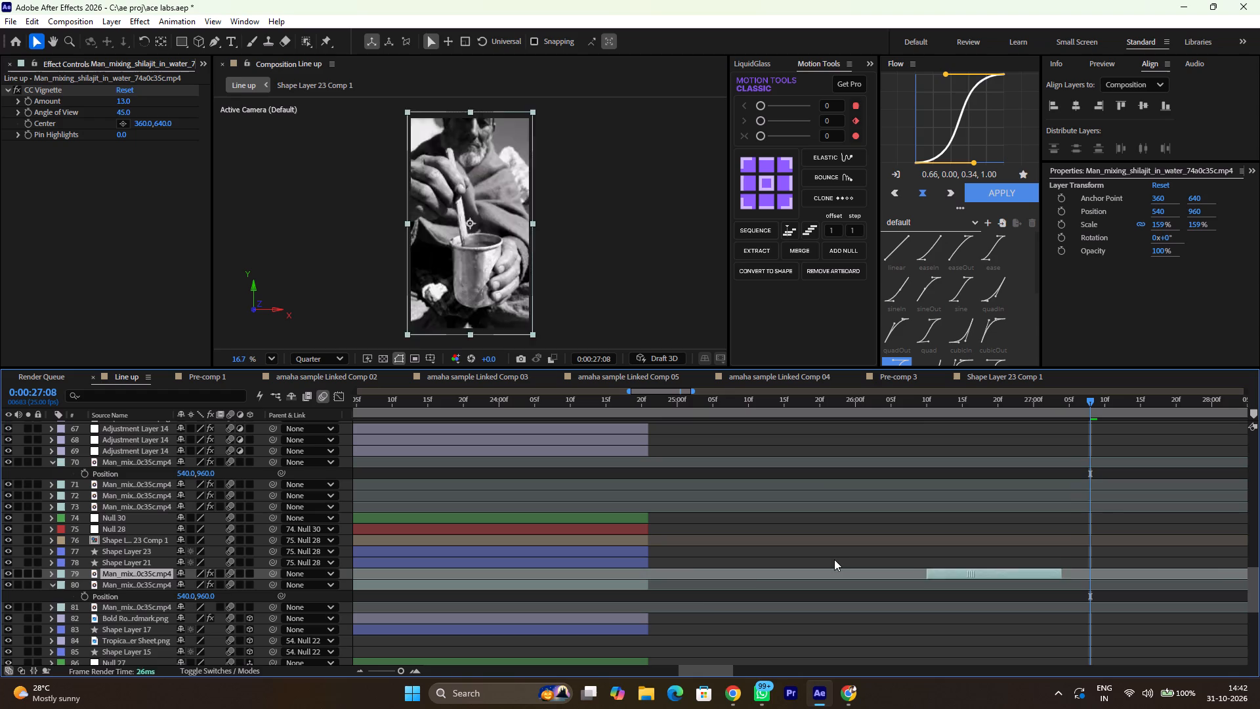
{"action": "left_click_drag", "start_coordinate": [834, 559], "coordinate": [695, 608]}
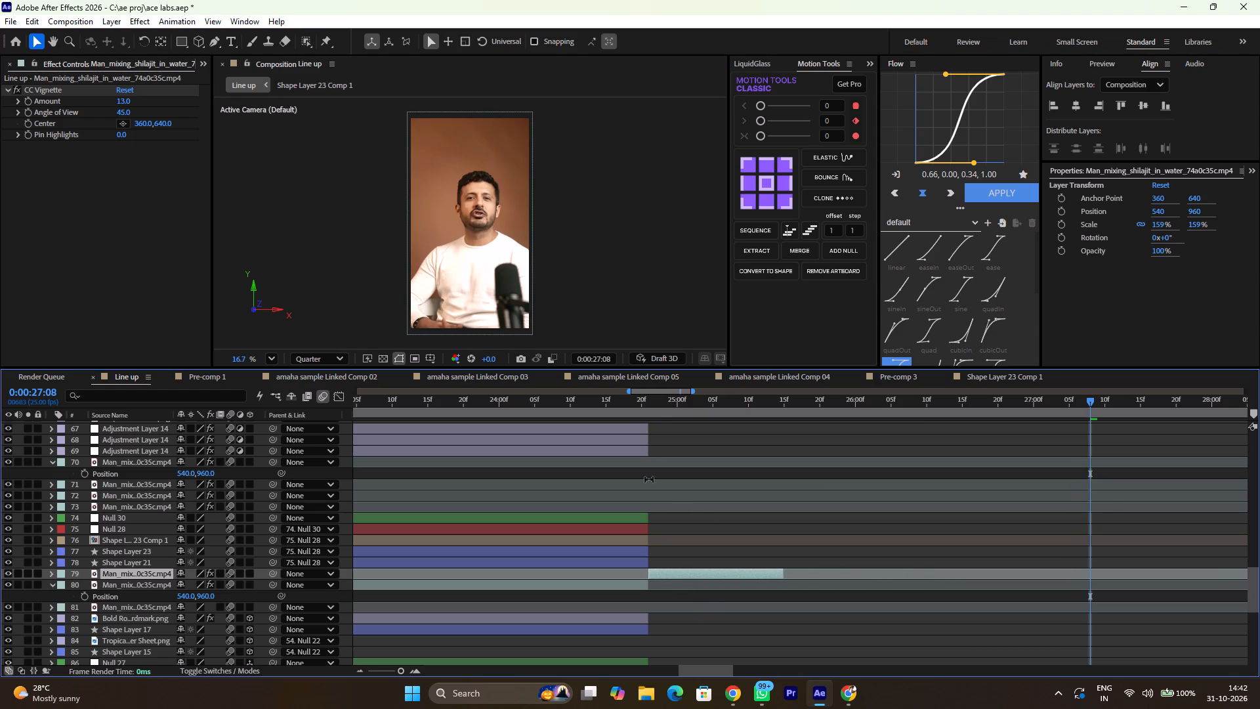
Check the close-up at 0:00:24:22 and extend the end of its layer 79 clip to about 0:00:28:04.
{"action": "left_click_drag", "start_coordinate": [656, 406], "coordinate": [656, 412]}
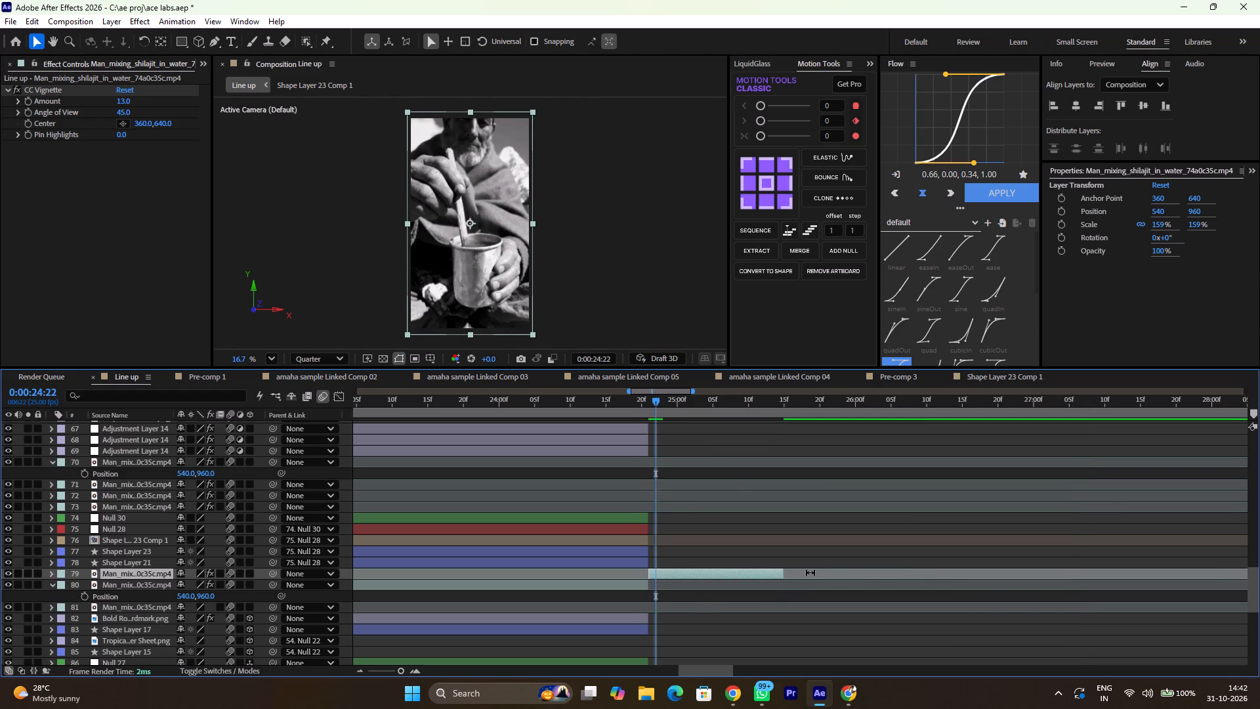
{"action": "left_click_drag", "start_coordinate": [785, 574], "coordinate": [1192, 584]}
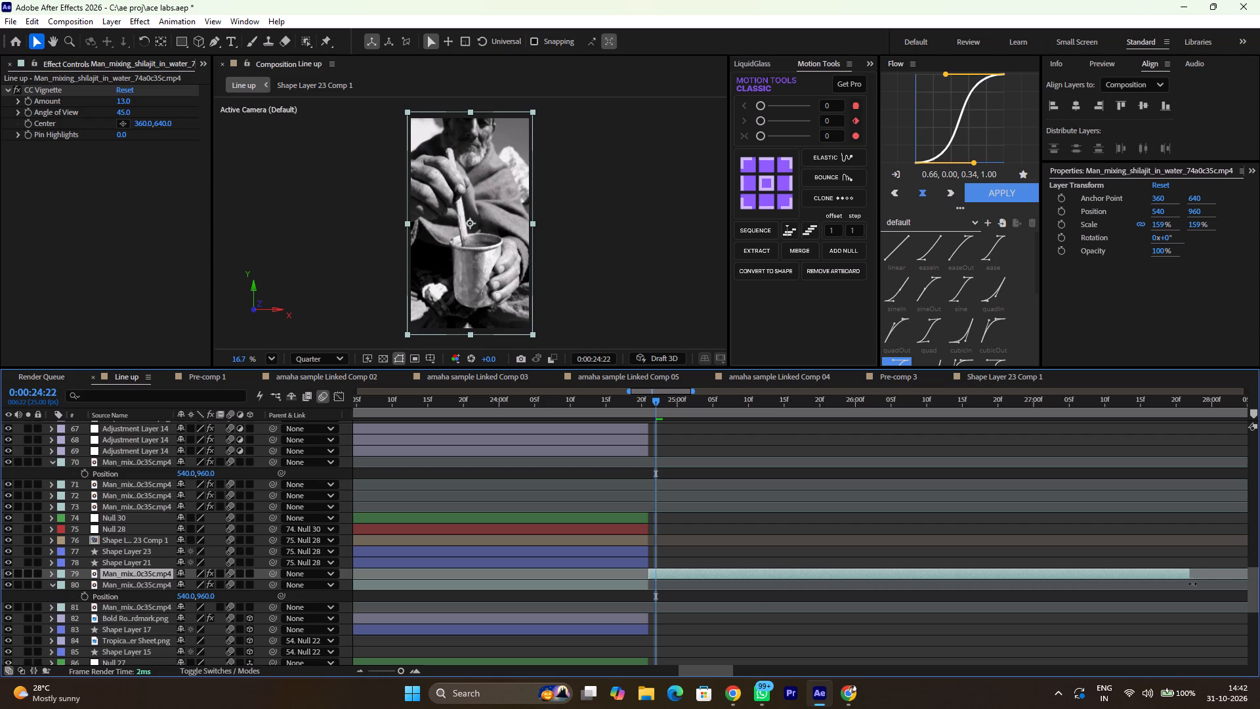
{"action": "left_click_drag", "start_coordinate": [1192, 584], "coordinate": [1244, 584]}
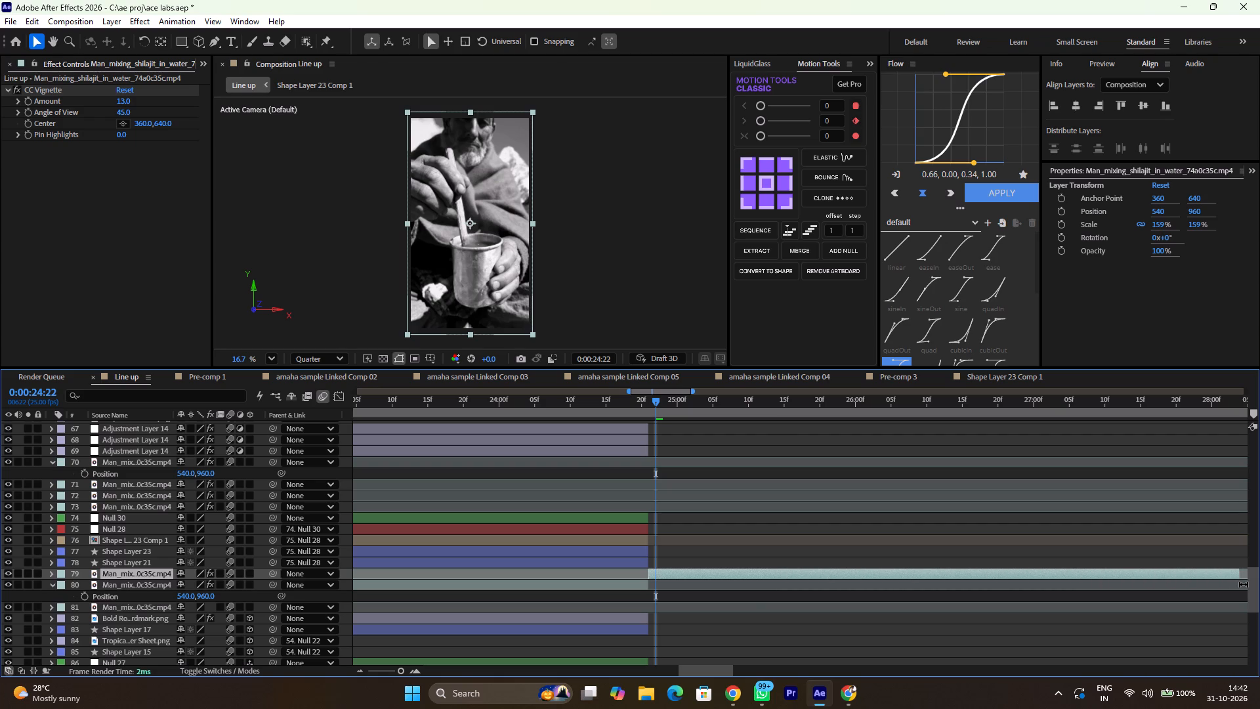
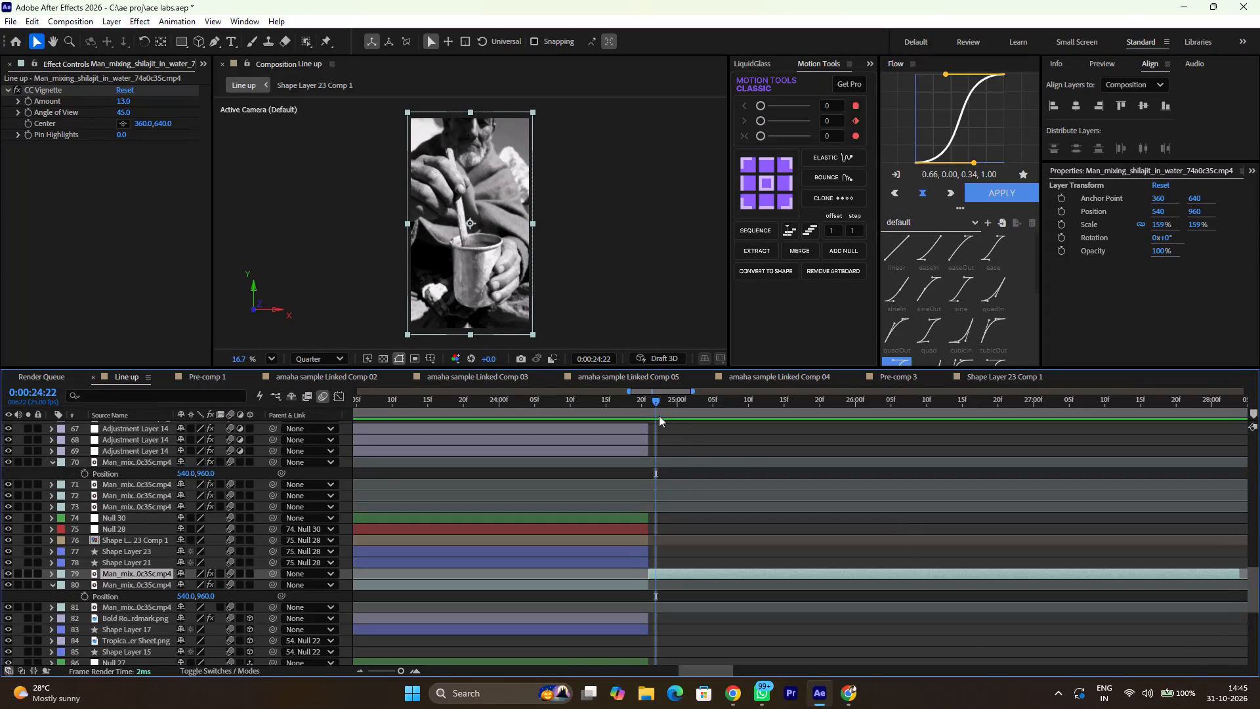
Review the close-up shot following the 0:00:24:21 cut, and the scene before it around 0:00:24:07.
{"action": "left_click_drag", "start_coordinate": [657, 406], "coordinate": [737, 413]}
{"action": "left_click_drag", "start_coordinate": [737, 413], "coordinate": [951, 412]}
{"action": "left_click_drag", "start_coordinate": [616, 410], "coordinate": [532, 410]}
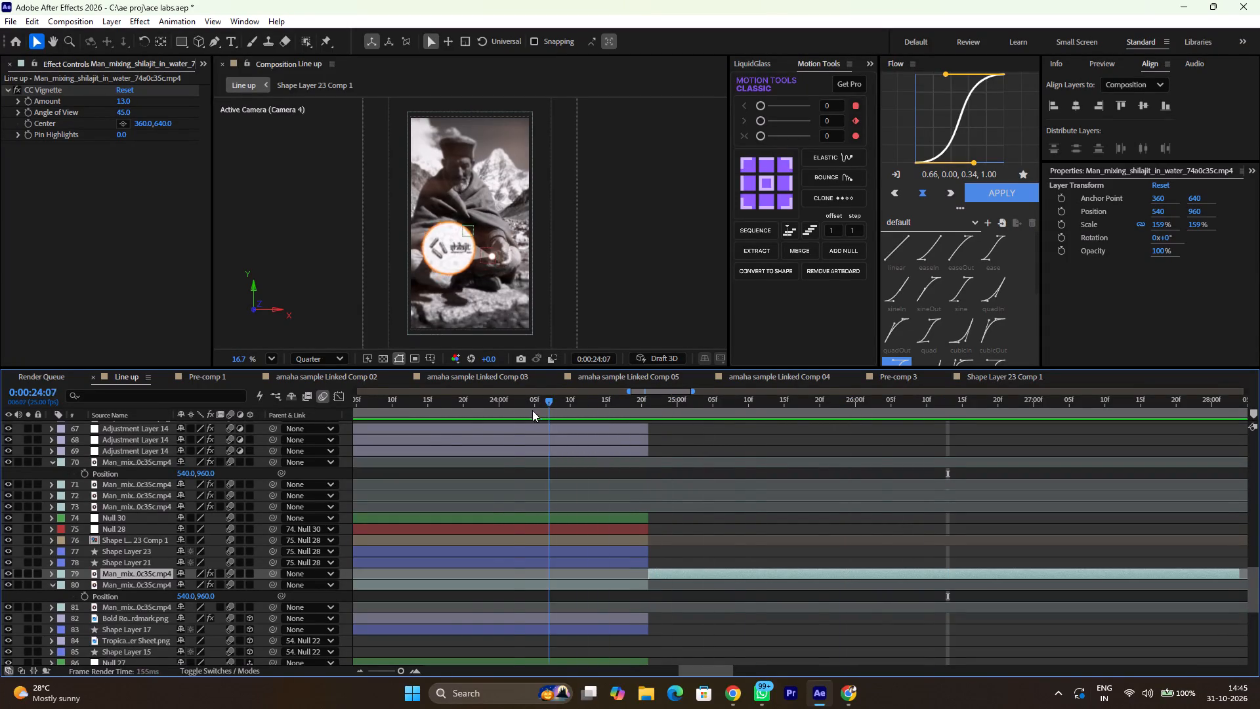
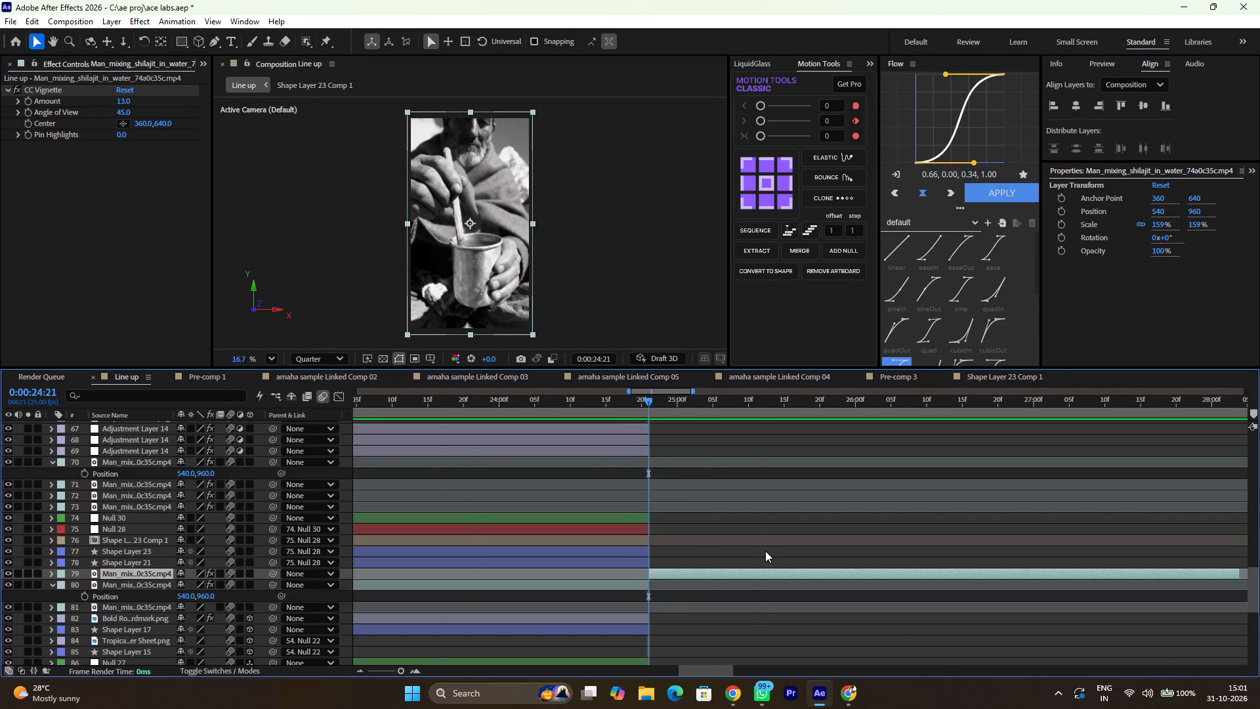
Extend the three Adjustment Layer 14 layers past the 0:00:24:21 cut to about 0:00:28:09, covering the close-up mixing shot.
{"action": "scroll", "coordinate": [765, 551], "scroll_direction": "down", "scroll_amount": 3, "text": "ctrl+alt"}
{"action": "scroll", "coordinate": [765, 551], "scroll_direction": "up", "scroll_amount": 3, "text": "ctrl+alt"}
{"action": "scroll", "coordinate": [765, 551], "scroll_direction": "down", "scroll_amount": 2, "text": "ctrl+alt"}
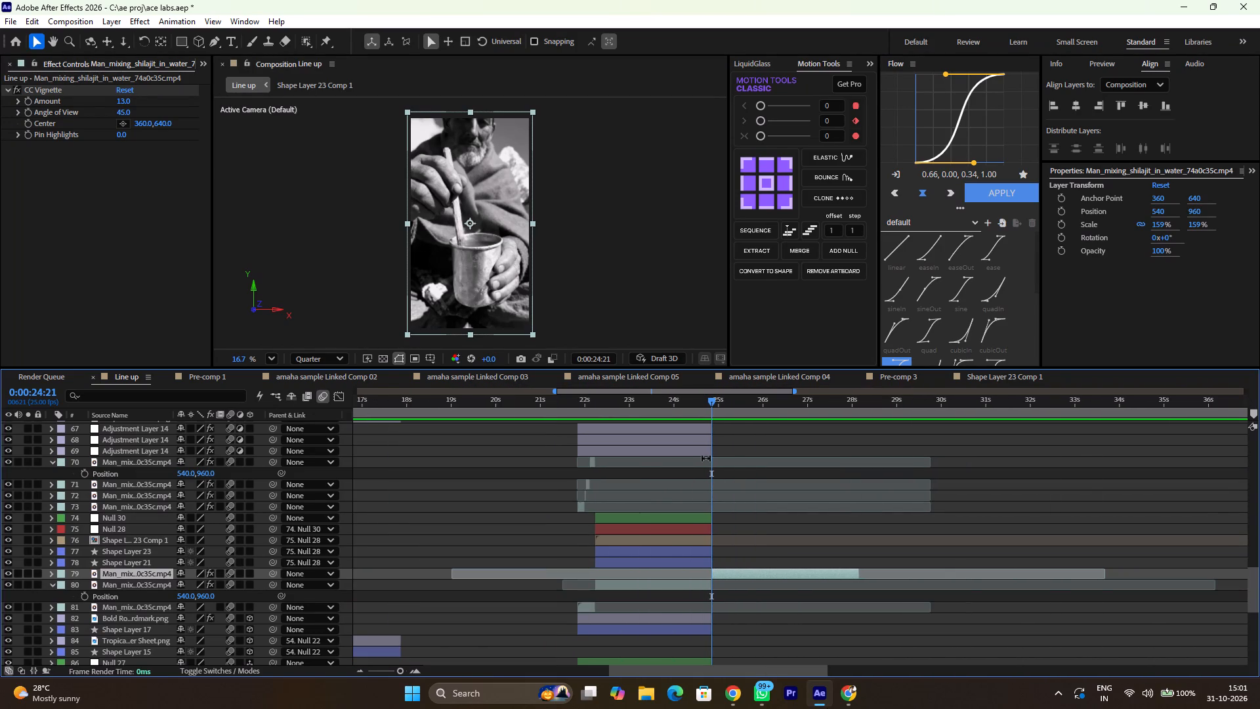
{"action": "left_click", "coordinate": [700, 447]}
{"action": "key", "text": "z"}
{"action": "key", "text": "z"}
{"action": "key", "text": "z"}
{"action": "key", "text": "z"}
{"action": "key", "text": "z"}
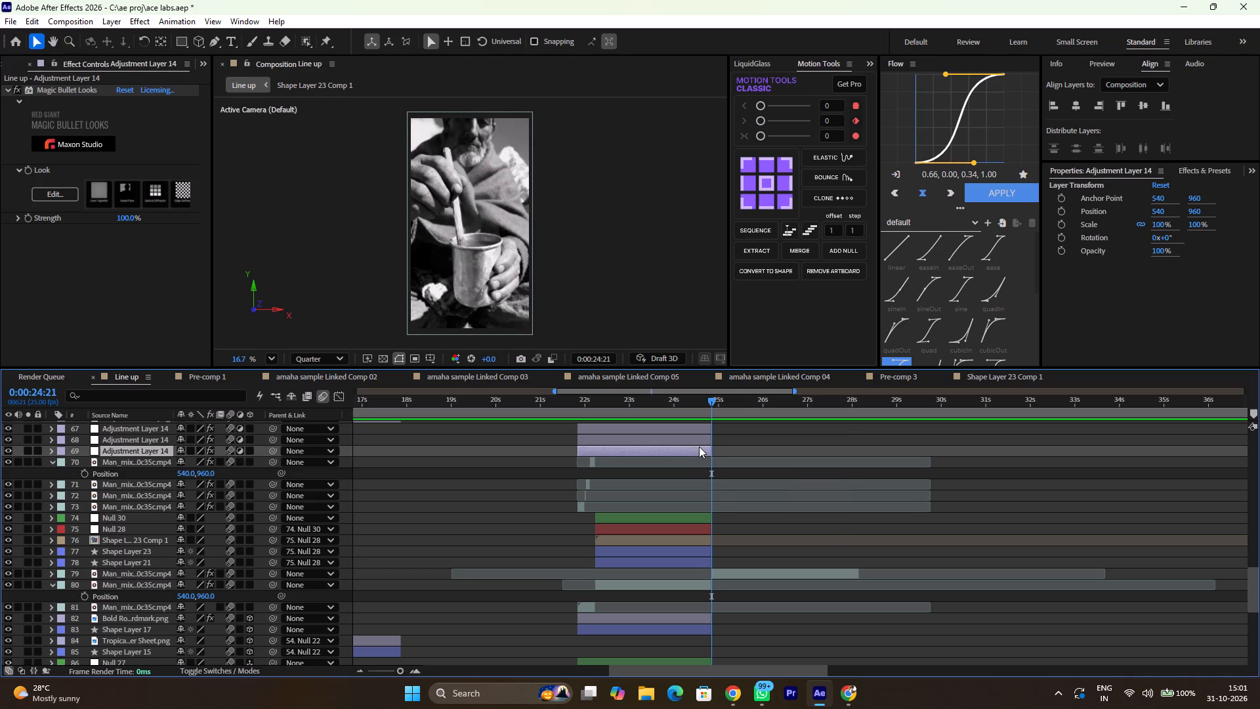
{"action": "key", "text": "z"}
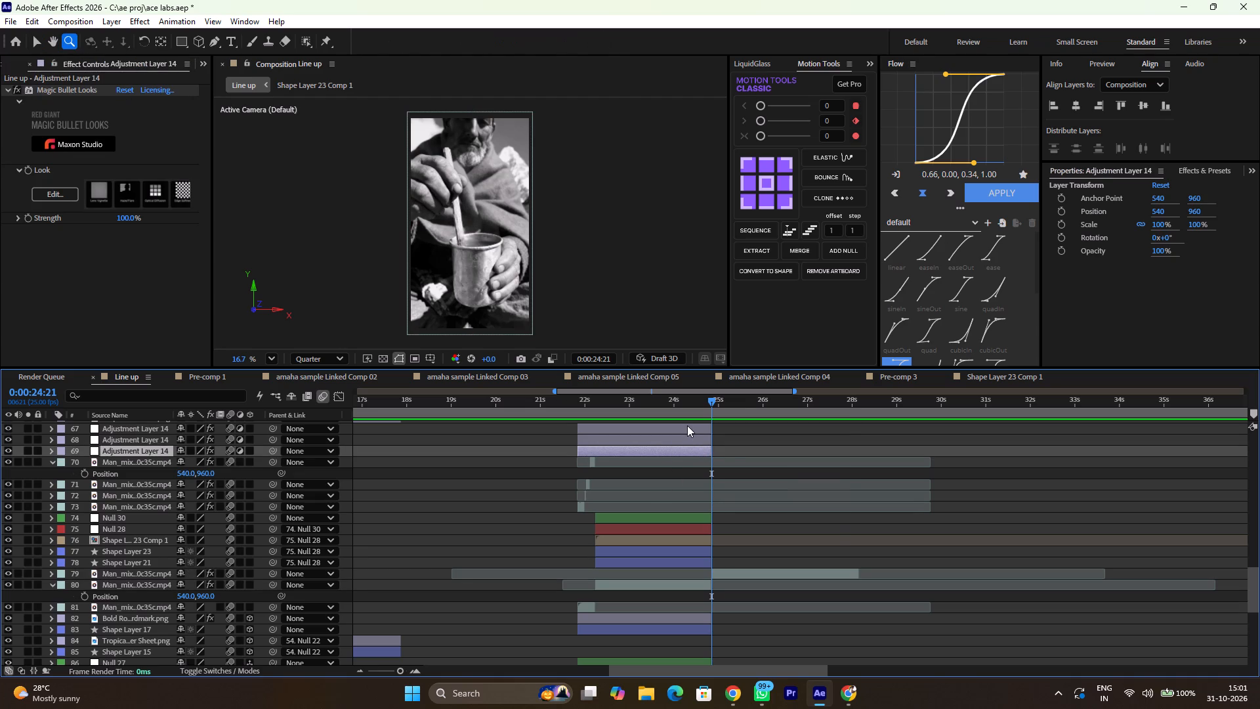
{"action": "left_click", "coordinate": [687, 427], "text": "shift"}
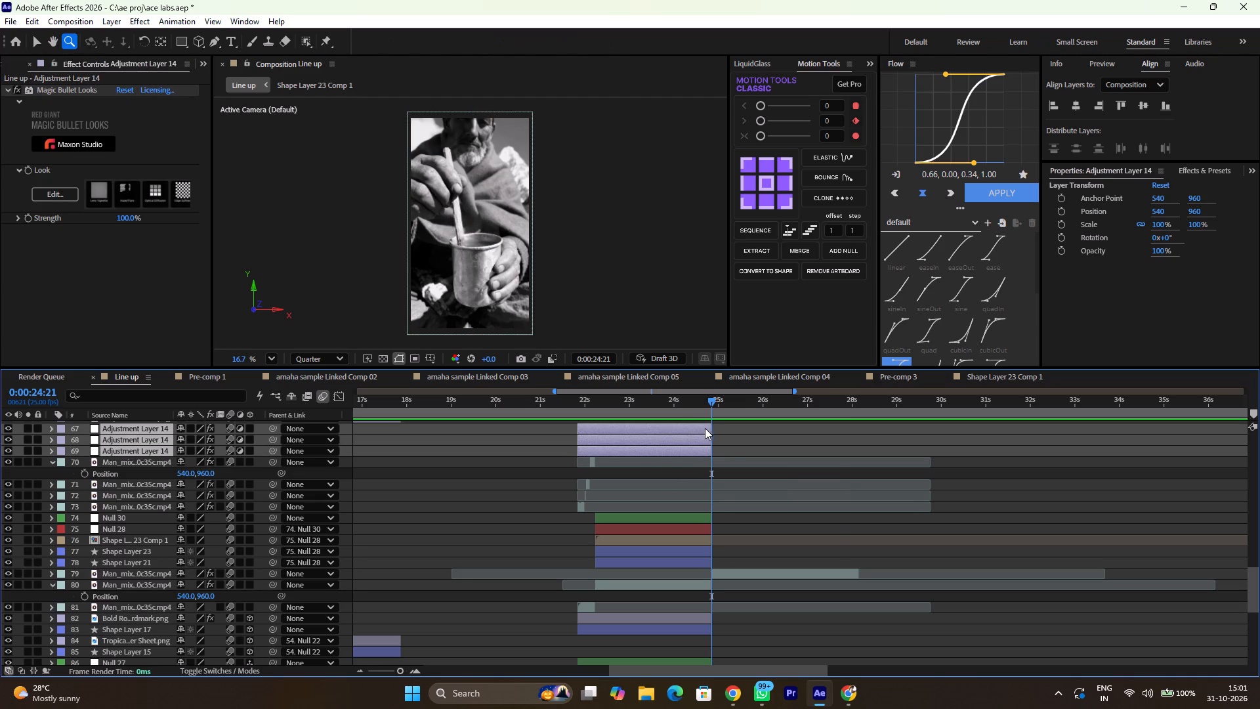
{"action": "left_click_drag", "start_coordinate": [713, 427], "coordinate": [870, 448]}
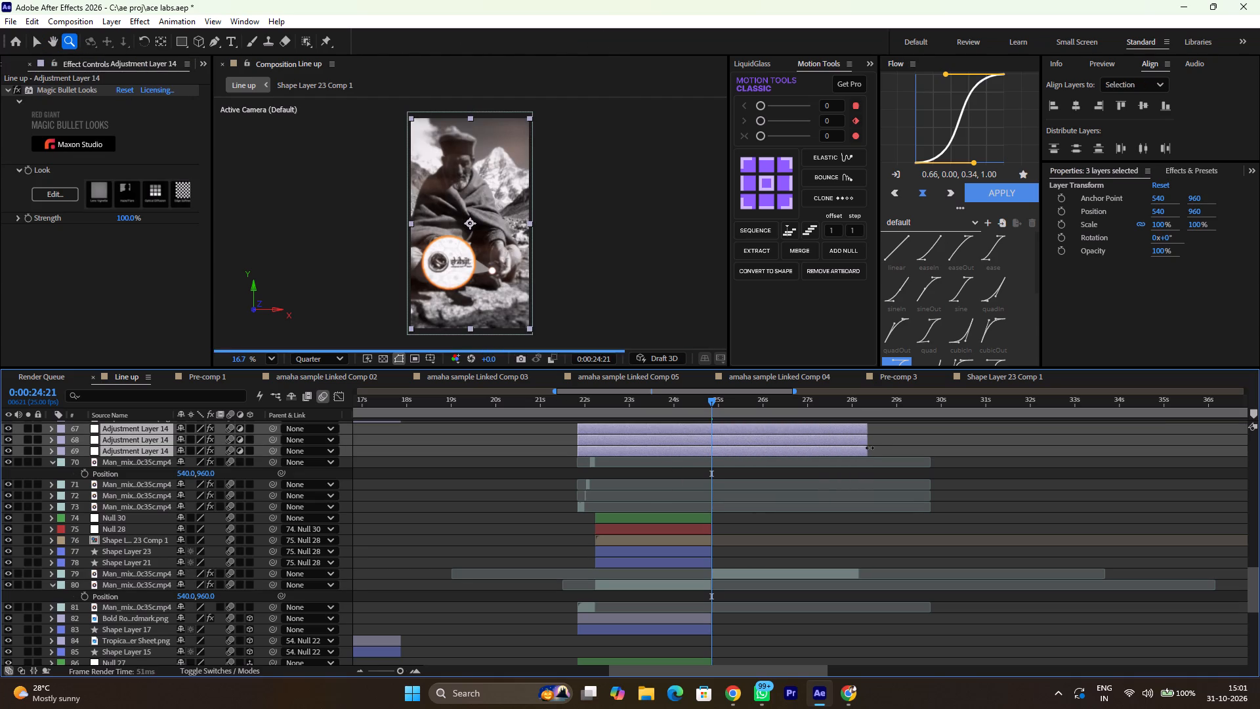
{"action": "left_click_drag", "start_coordinate": [870, 448], "coordinate": [869, 448]}
Split the three Adjustment Layer 14 layers at 0:00:28:04, where the close-up clip ends, and delete the pieces after it.
{"action": "left_click_drag", "start_coordinate": [712, 397], "coordinate": [738, 402]}
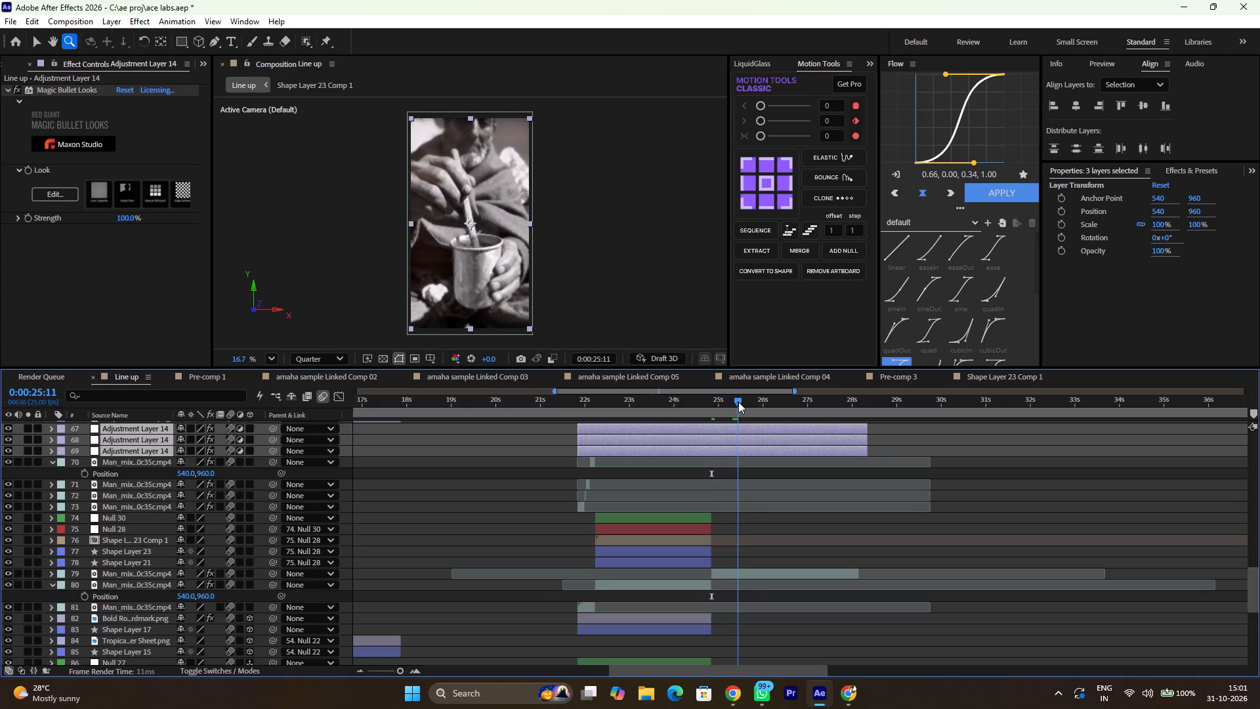
{"action": "left_click_drag", "start_coordinate": [738, 402], "coordinate": [776, 414]}
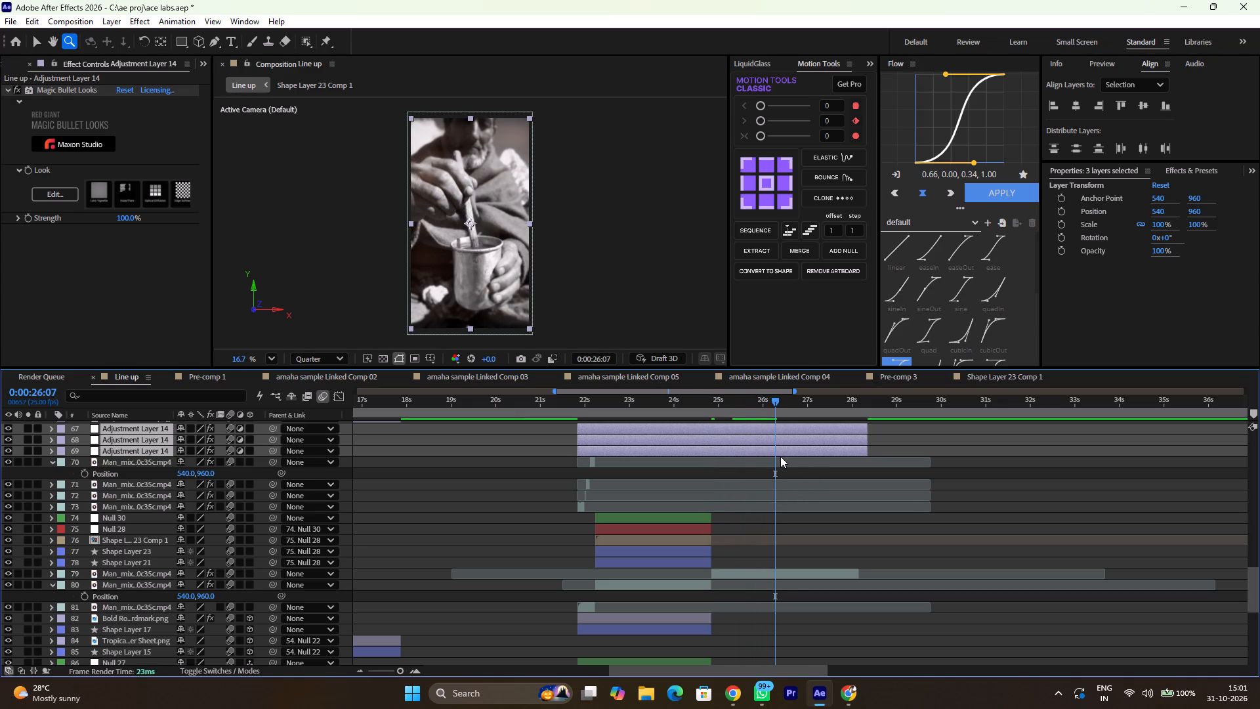
{"action": "scroll", "coordinate": [780, 456], "scroll_direction": "up", "scroll_amount": 3, "text": "ctrl+alt"}
{"action": "scroll", "coordinate": [780, 456], "scroll_direction": "left", "scroll_amount": 2}
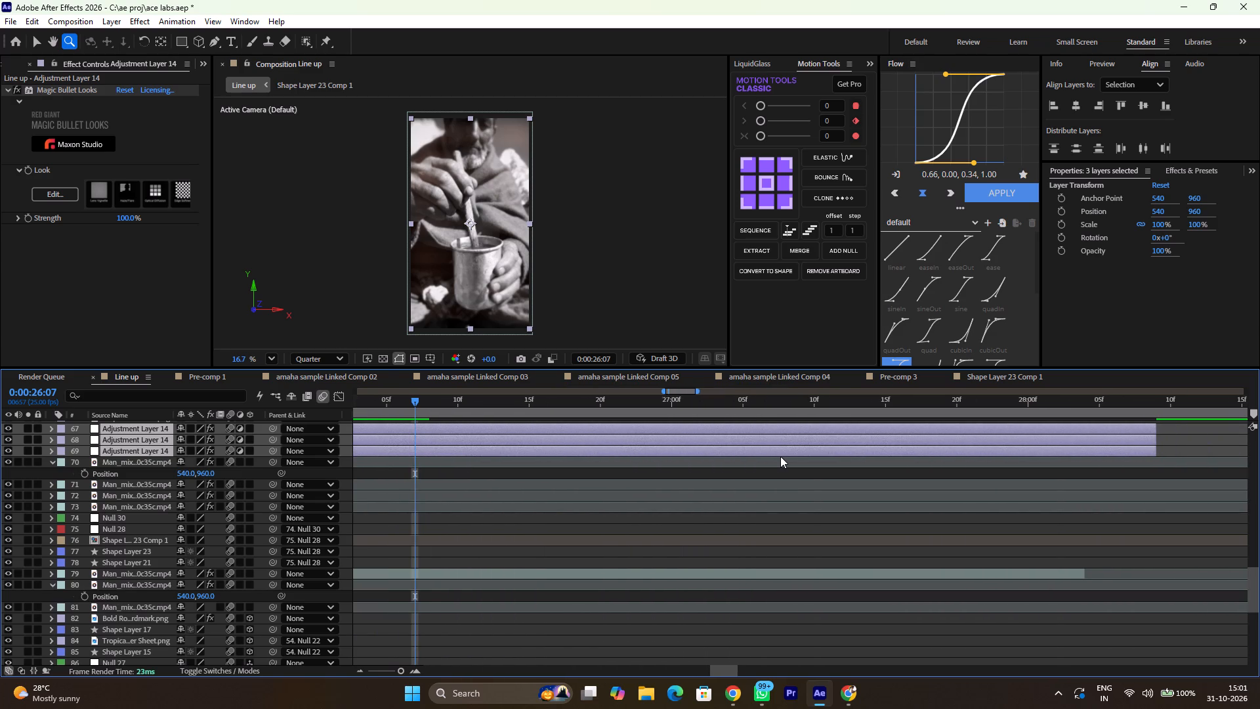
{"action": "scroll", "coordinate": [780, 456], "scroll_direction": "left", "scroll_amount": 1}
{"action": "left_click", "coordinate": [1084, 405]}
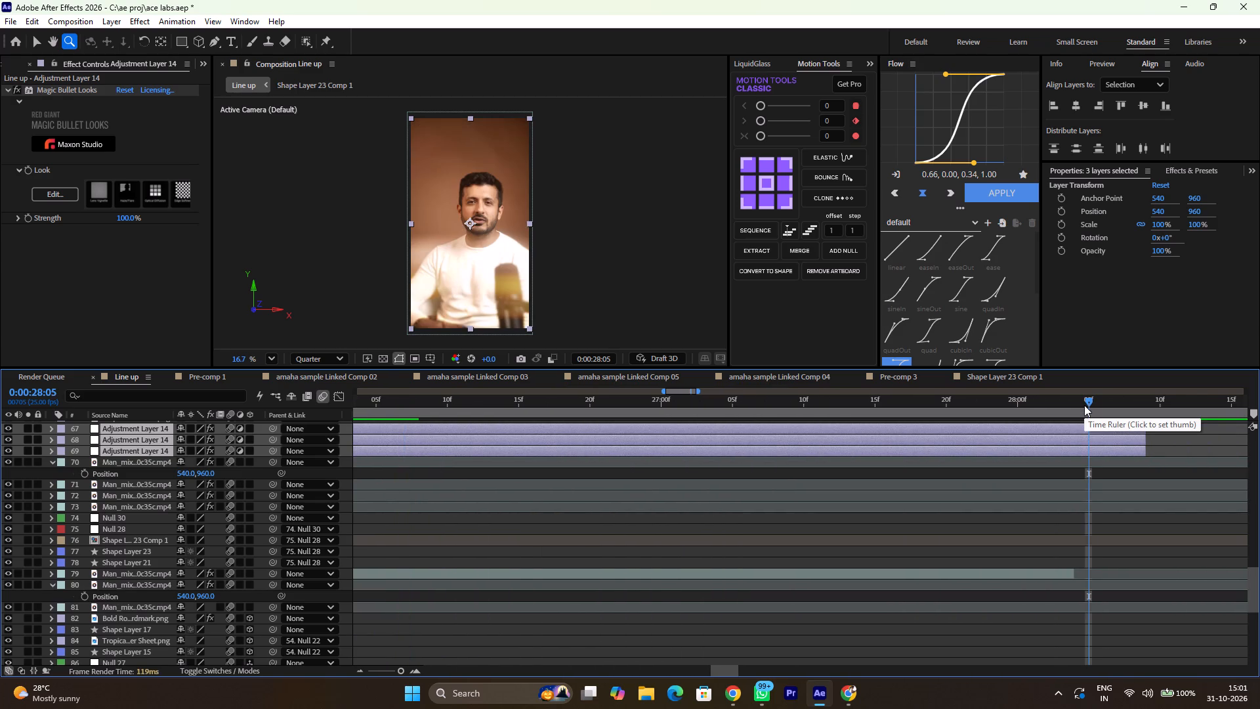
{"action": "left_click_drag", "start_coordinate": [1080, 404], "coordinate": [1072, 404]}
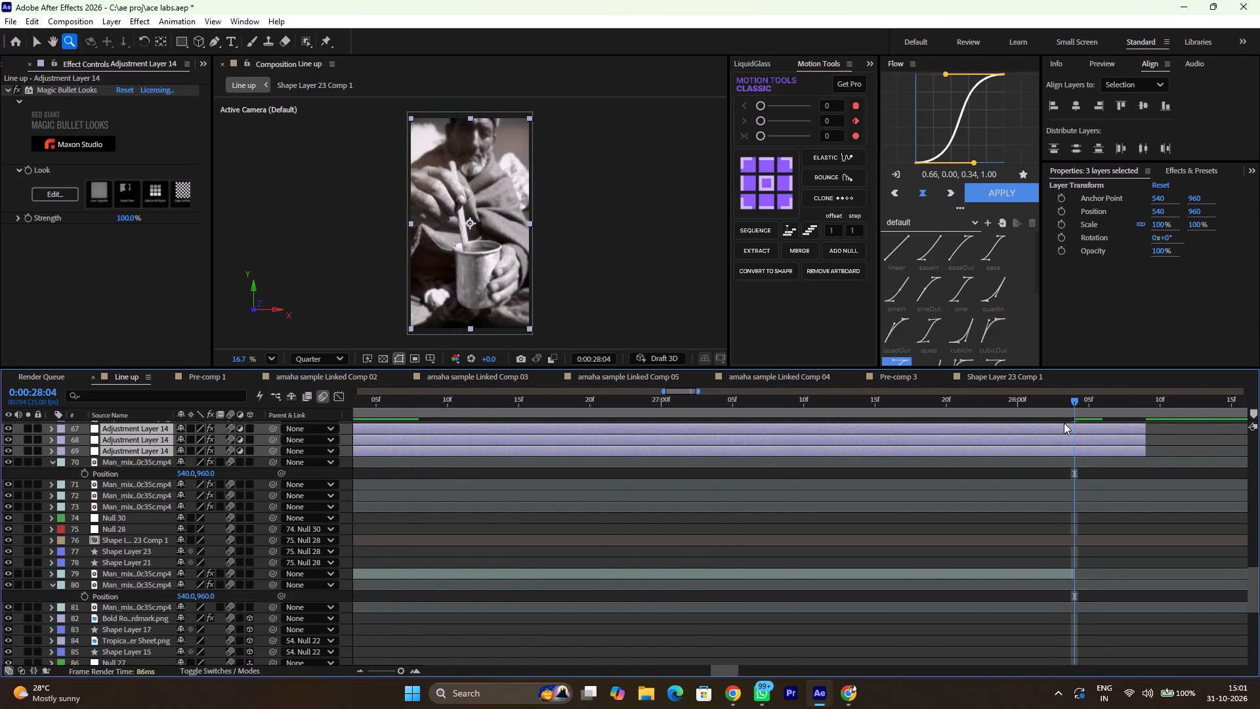
{"action": "key", "text": "ctrl+shift+d"}
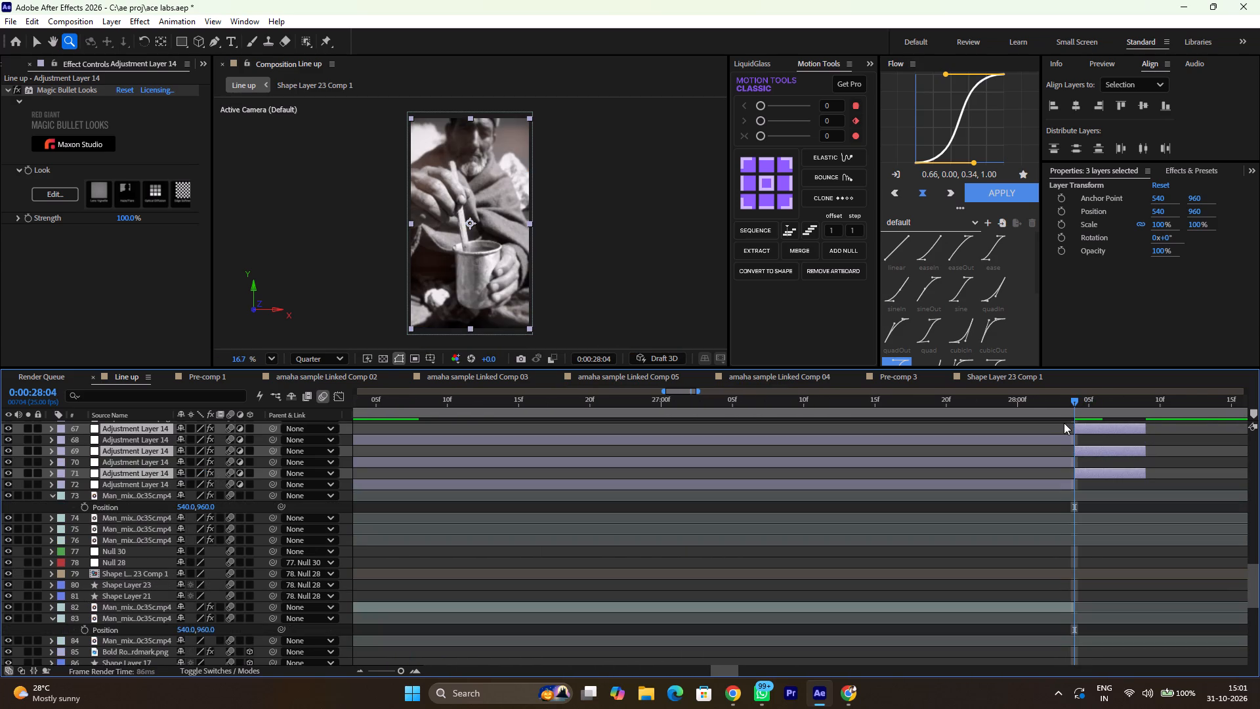
{"action": "key", "text": "BackSpace"}
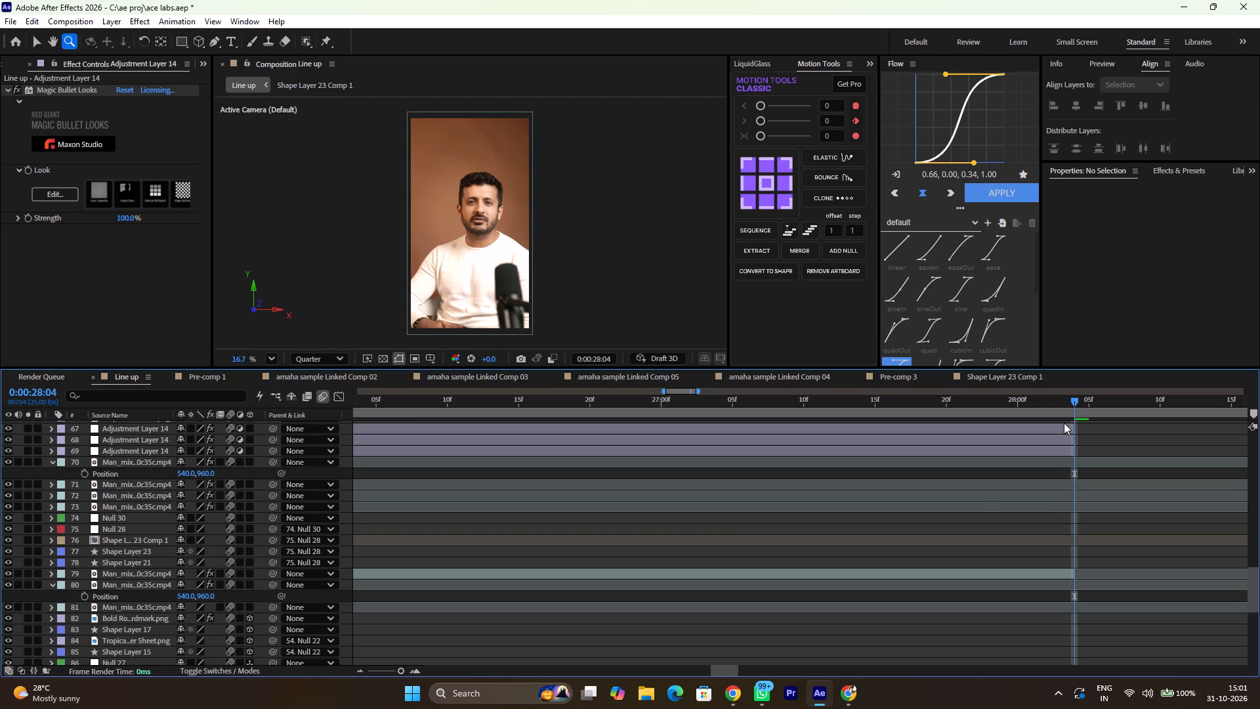
Examine the graded frames on either side of the cut at 0:00:24:21.
{"action": "scroll", "coordinate": [975, 499], "scroll_direction": "down", "scroll_amount": 4, "text": "ctrl+alt"}
{"action": "scroll", "coordinate": [927, 501], "scroll_direction": "left", "scroll_amount": 1}
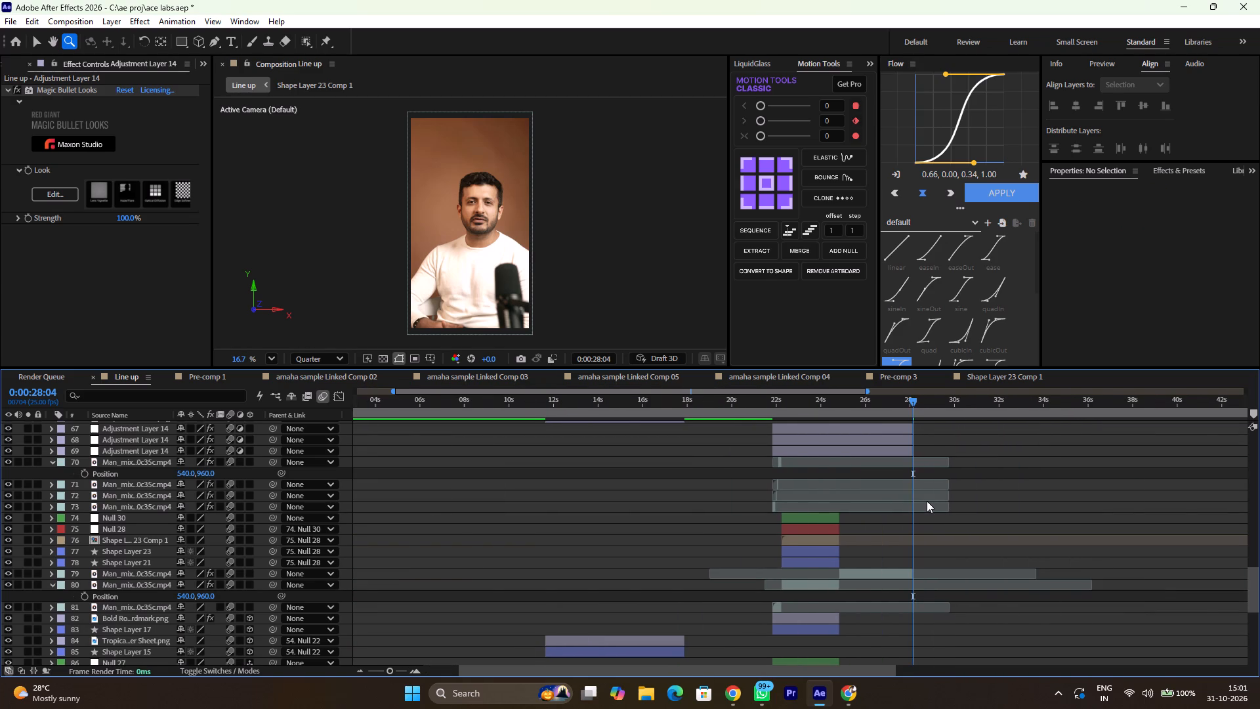
{"action": "scroll", "coordinate": [927, 501], "scroll_direction": "left", "scroll_amount": 1}
{"action": "scroll", "coordinate": [927, 501], "scroll_direction": "up", "scroll_amount": 2, "text": "ctrl+alt"}
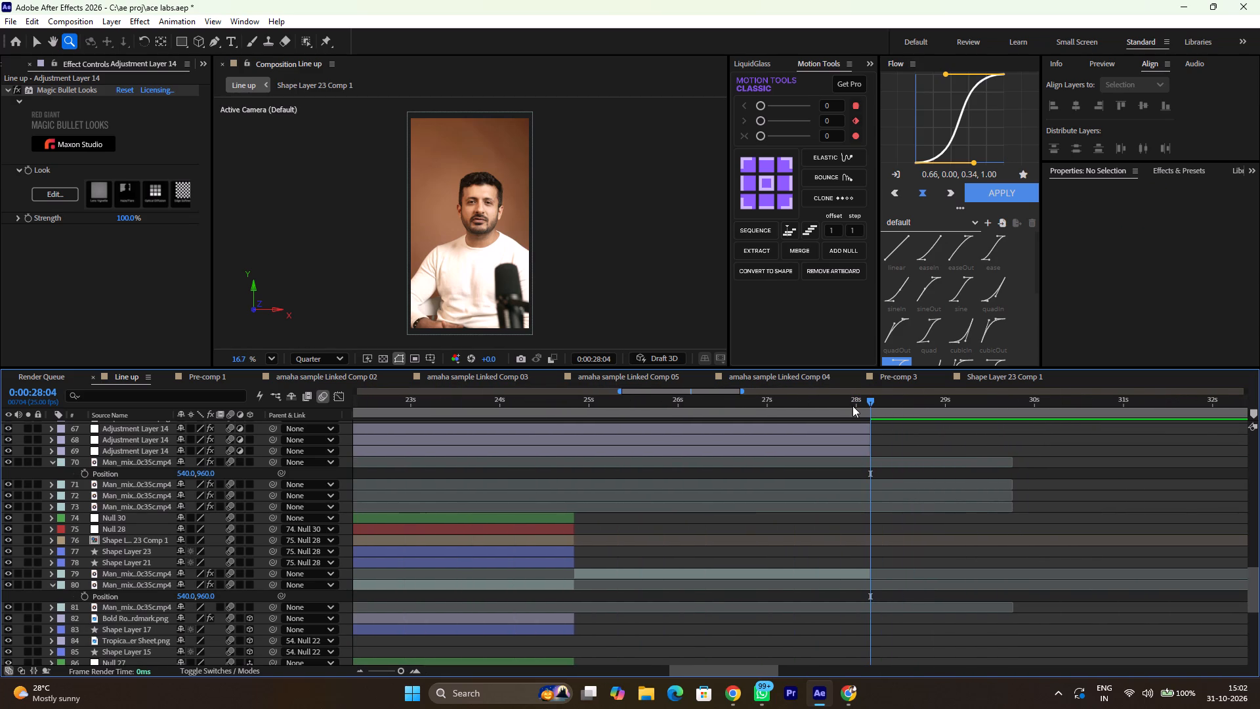
{"action": "left_click_drag", "start_coordinate": [852, 405], "coordinate": [574, 490]}
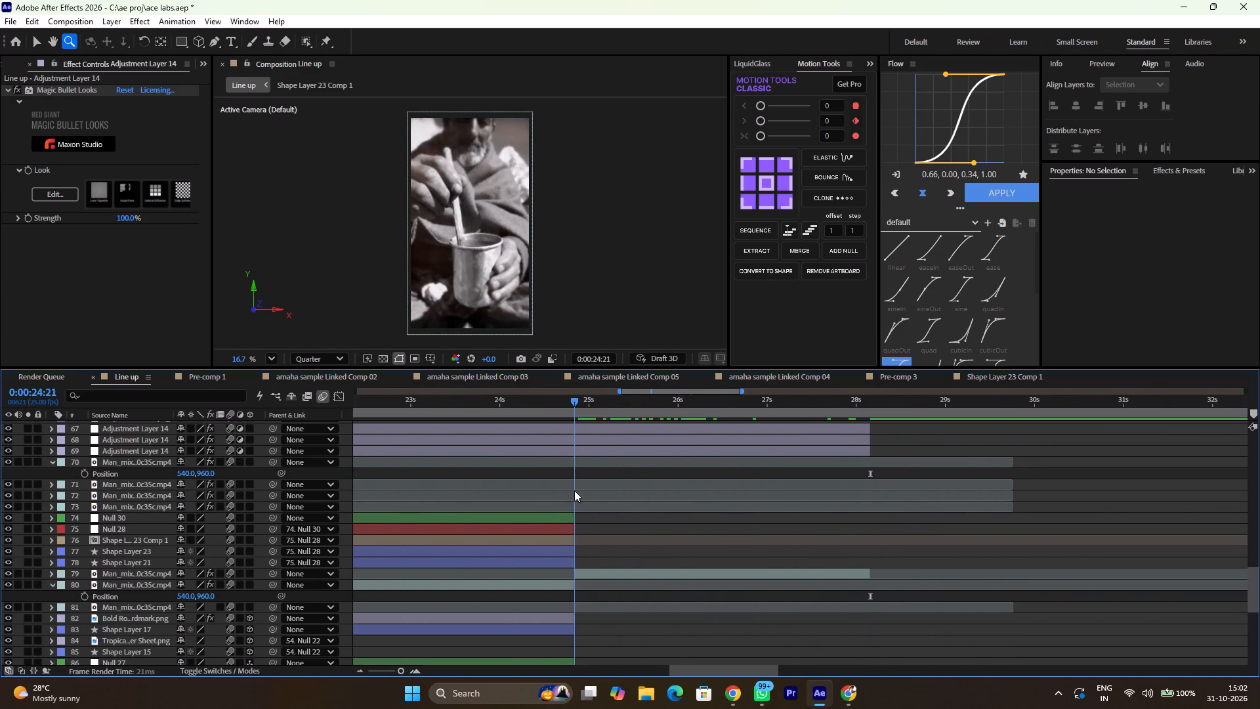
{"action": "left_click_drag", "start_coordinate": [574, 490], "coordinate": [576, 495]}
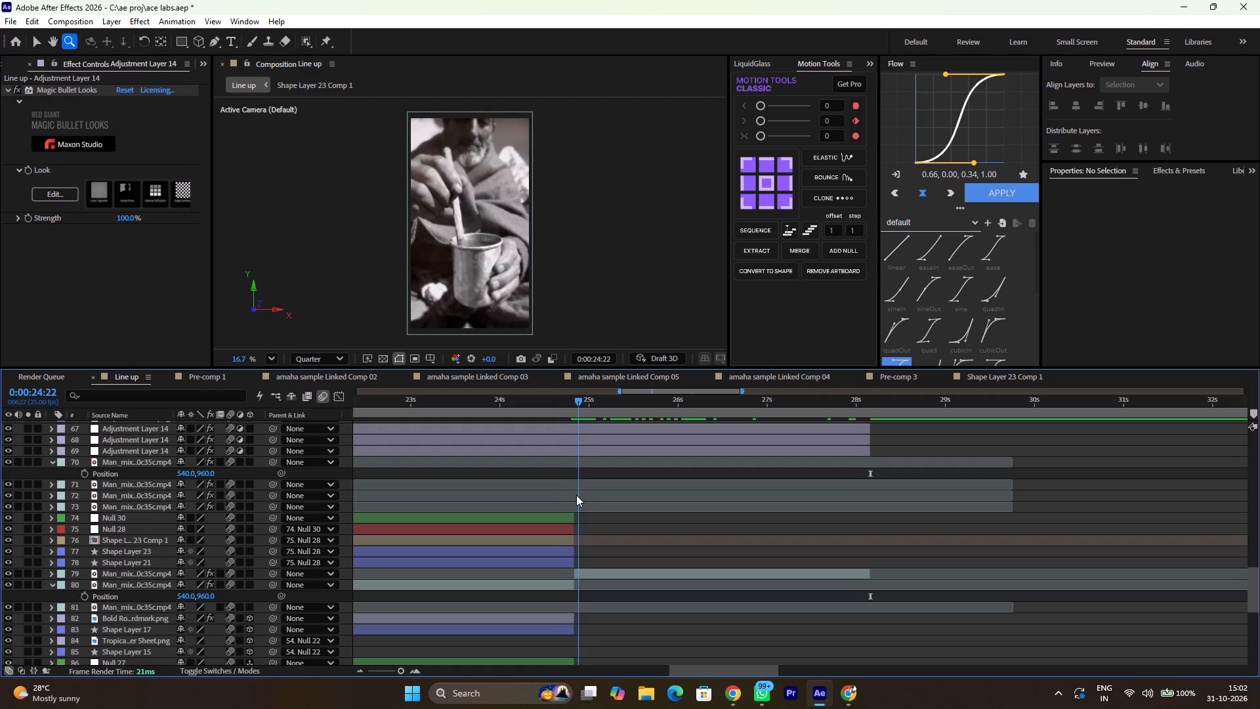
{"action": "left_click_drag", "start_coordinate": [576, 495], "coordinate": [573, 496]}
{"action": "scroll", "coordinate": [573, 496], "scroll_direction": "up", "scroll_amount": 5, "text": "ctrl+alt"}
{"action": "scroll", "coordinate": [573, 496], "scroll_direction": "down", "scroll_amount": 2, "text": "ctrl+alt"}
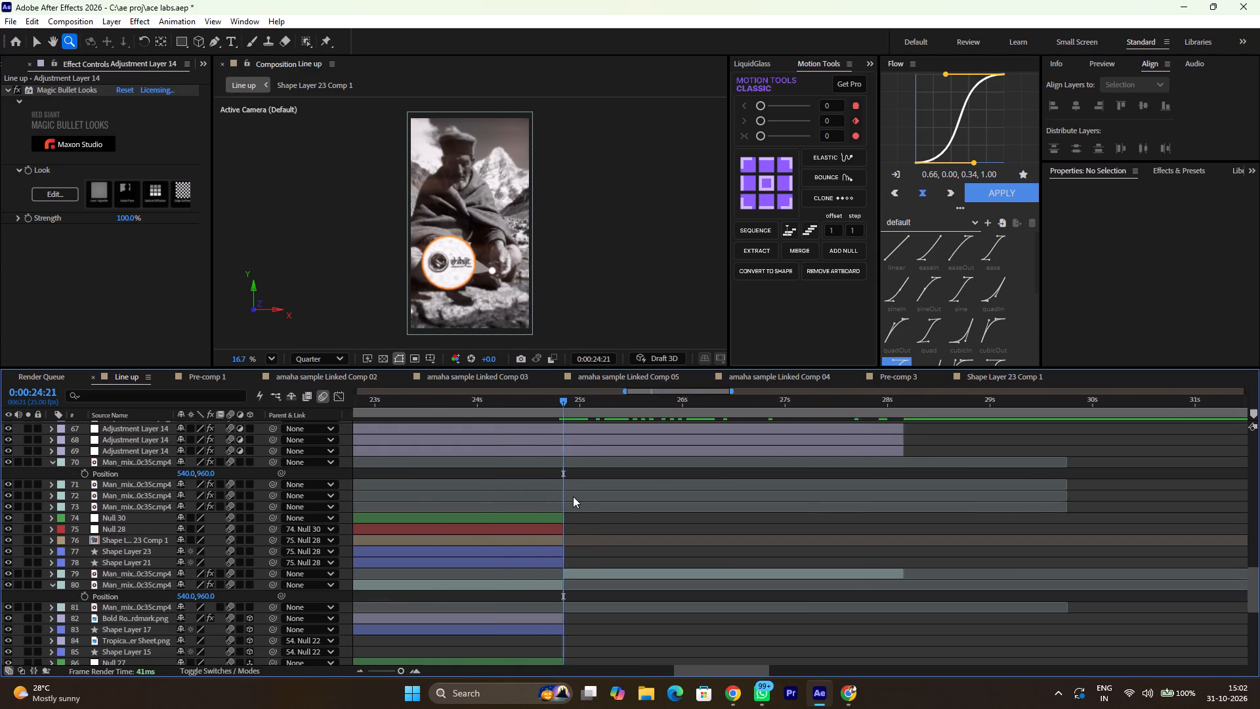
{"action": "scroll", "coordinate": [573, 496], "scroll_direction": "down", "scroll_amount": 3, "text": "ctrl+alt"}
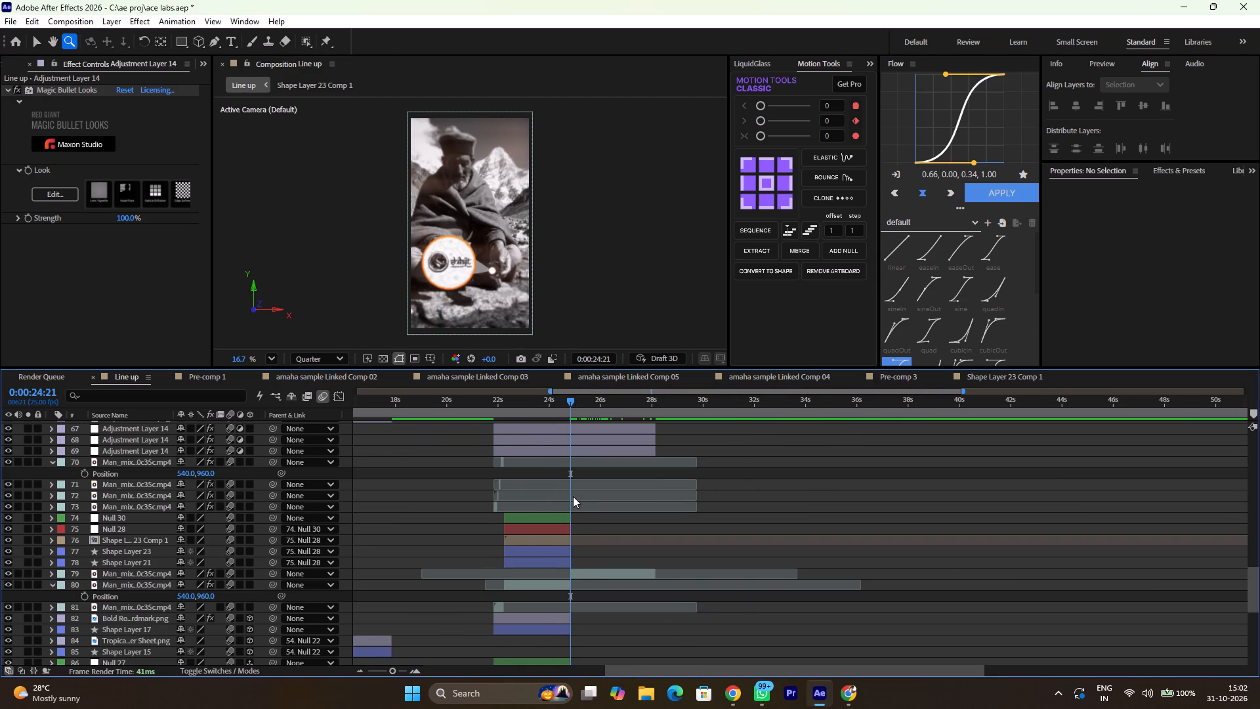
Collapse the revealed properties of all layers in the Line up timeline and clear the selection.
{"action": "key", "text": "alt+a"}
{"action": "left_click", "coordinate": [508, 548]}
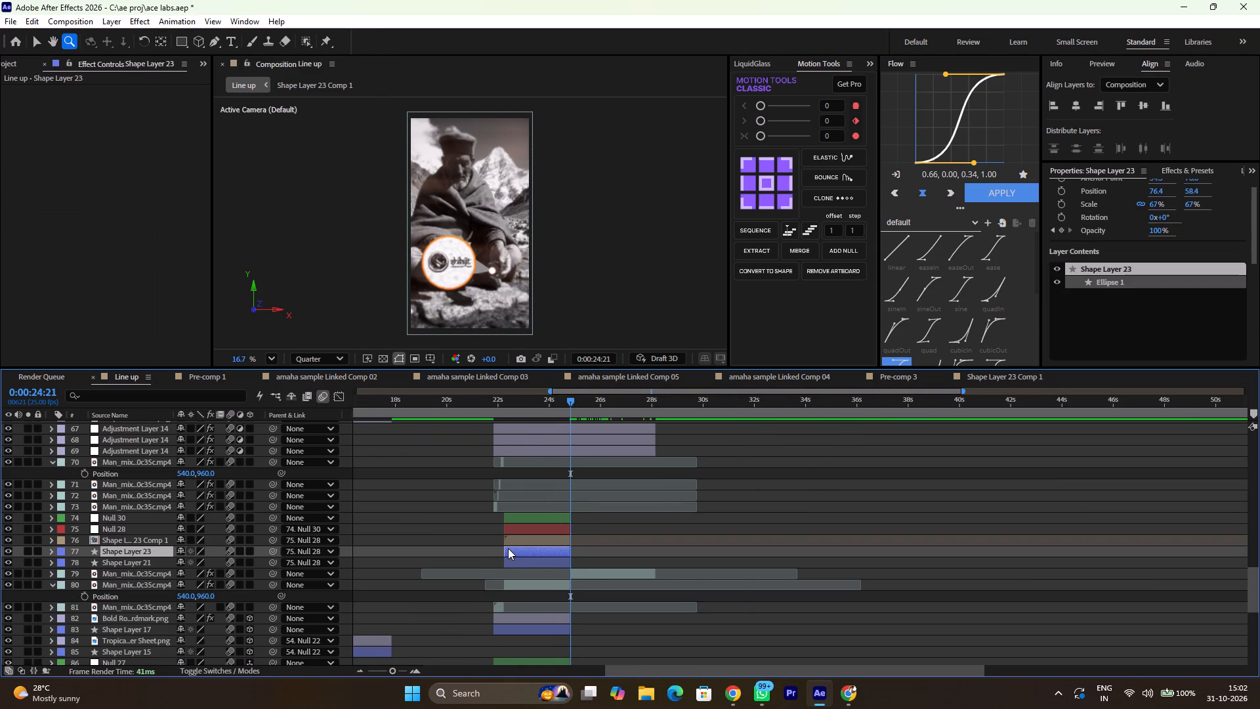
{"action": "key", "text": "alt+a"}
{"action": "left_click", "coordinate": [507, 549]}
{"action": "key", "text": "ctrl+a"}
{"action": "type", "text": "uu"}
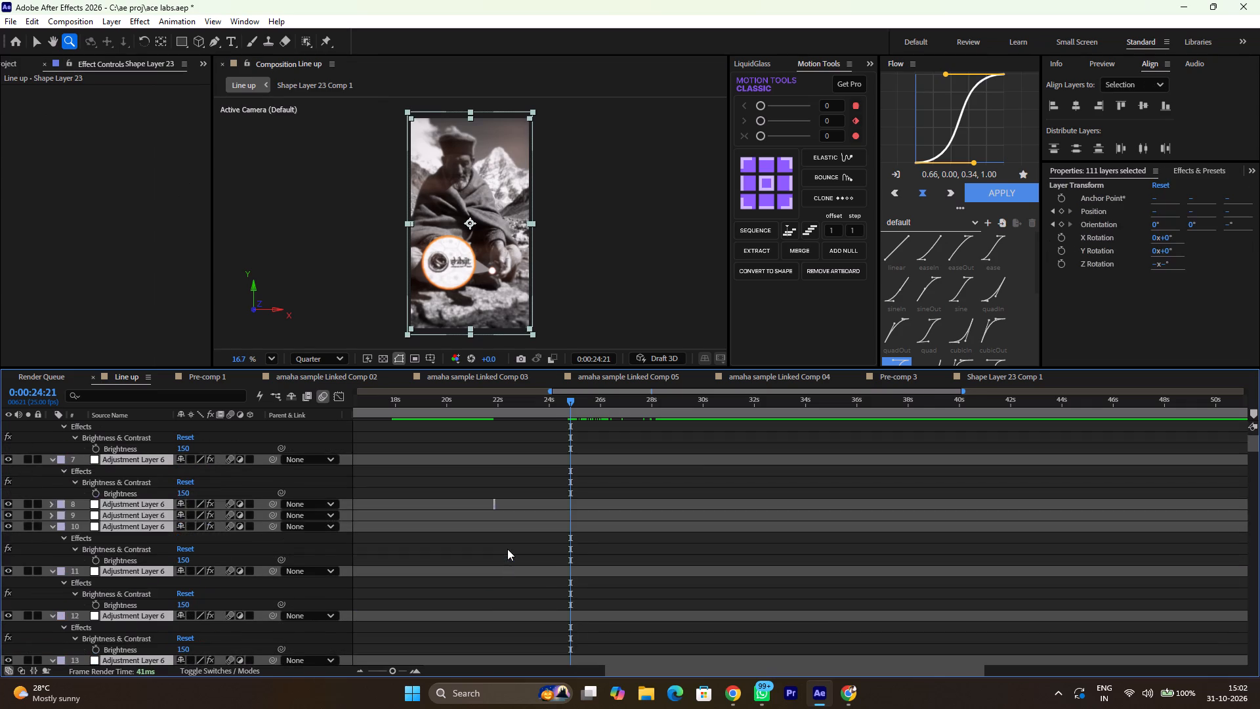
{"action": "key", "text": "u"}
{"action": "scroll", "coordinate": [507, 549], "scroll_direction": "up", "scroll_amount": 8}
{"action": "scroll", "coordinate": [507, 549], "scroll_direction": "down", "scroll_amount": 15}
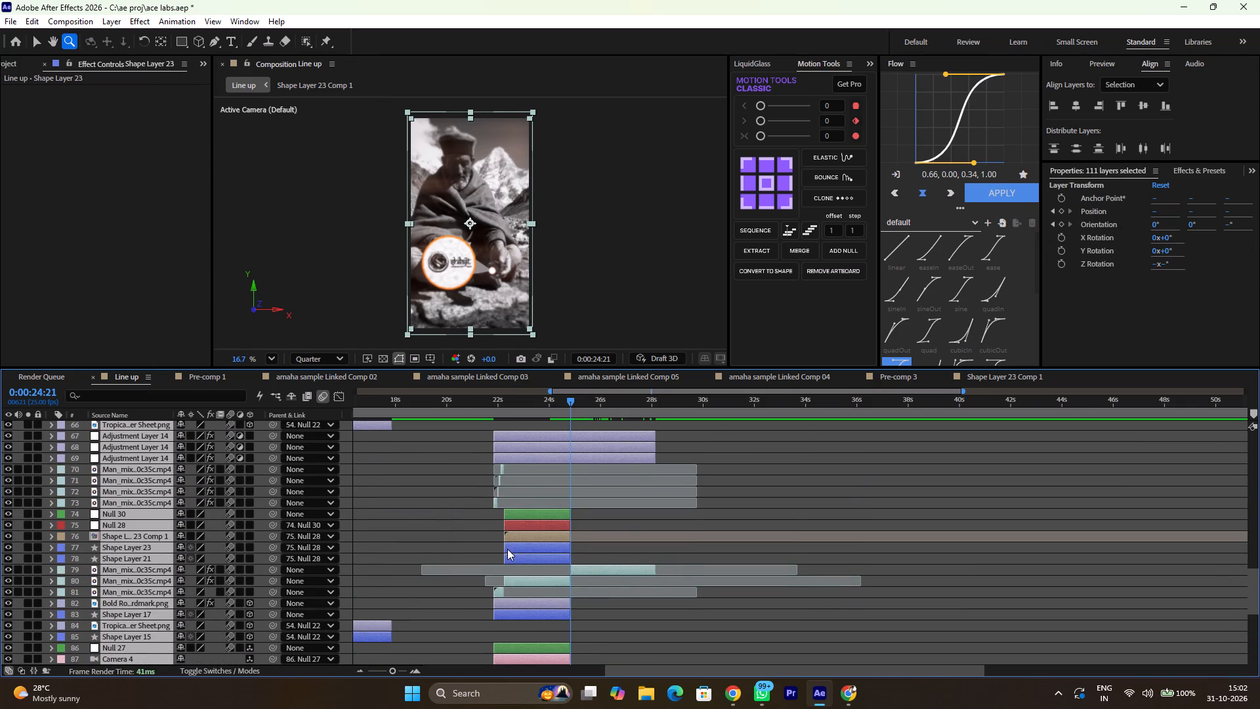
{"action": "scroll", "coordinate": [507, 549], "scroll_direction": "up", "scroll_amount": 1, "text": "ctrl+alt"}
{"action": "left_click", "coordinate": [645, 483]}
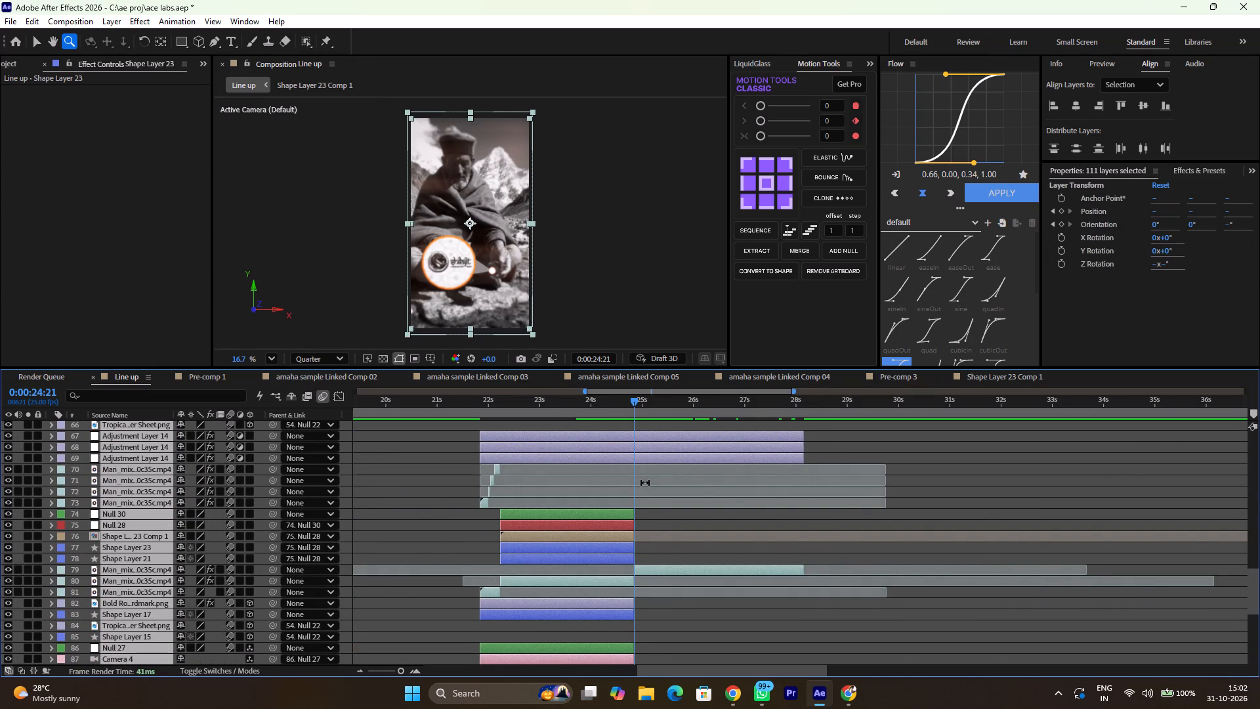
{"action": "left_click", "coordinate": [660, 529]}
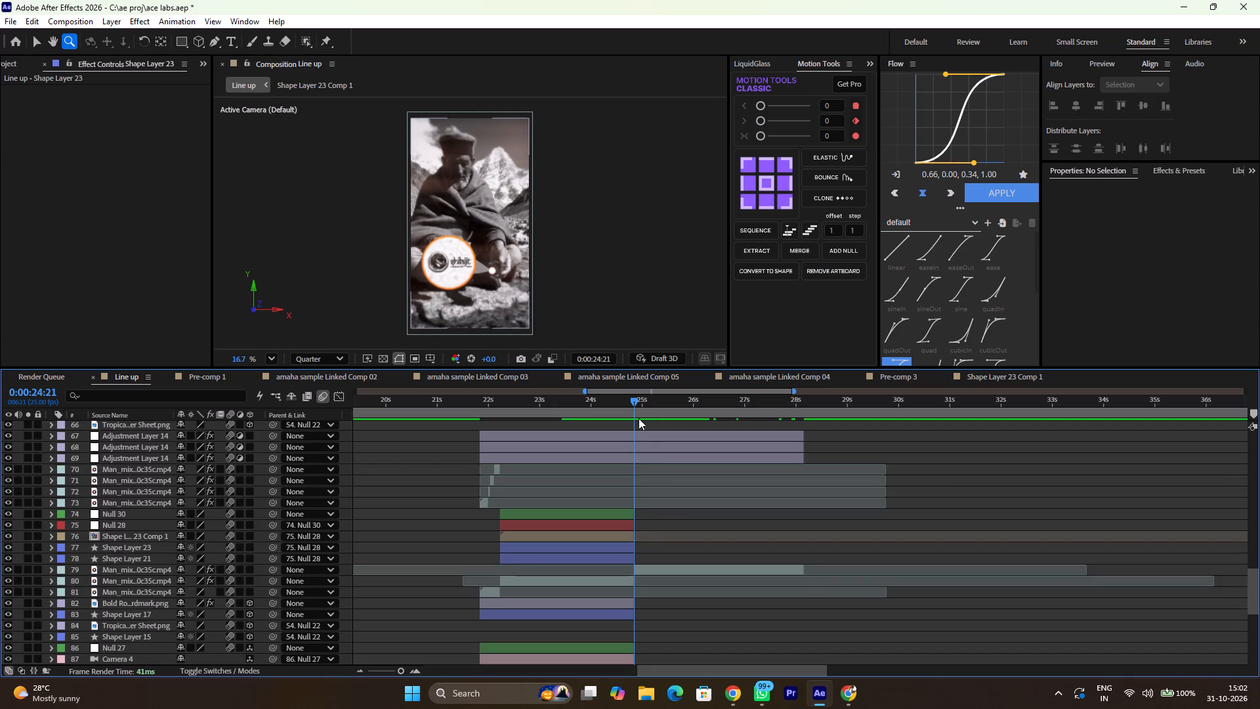
Review the graded close-up mixing shot up to about 0:00:27:11 and compare it with the preceding scene around 0:00:23:05.
{"action": "left_click_drag", "start_coordinate": [636, 407], "coordinate": [761, 419]}
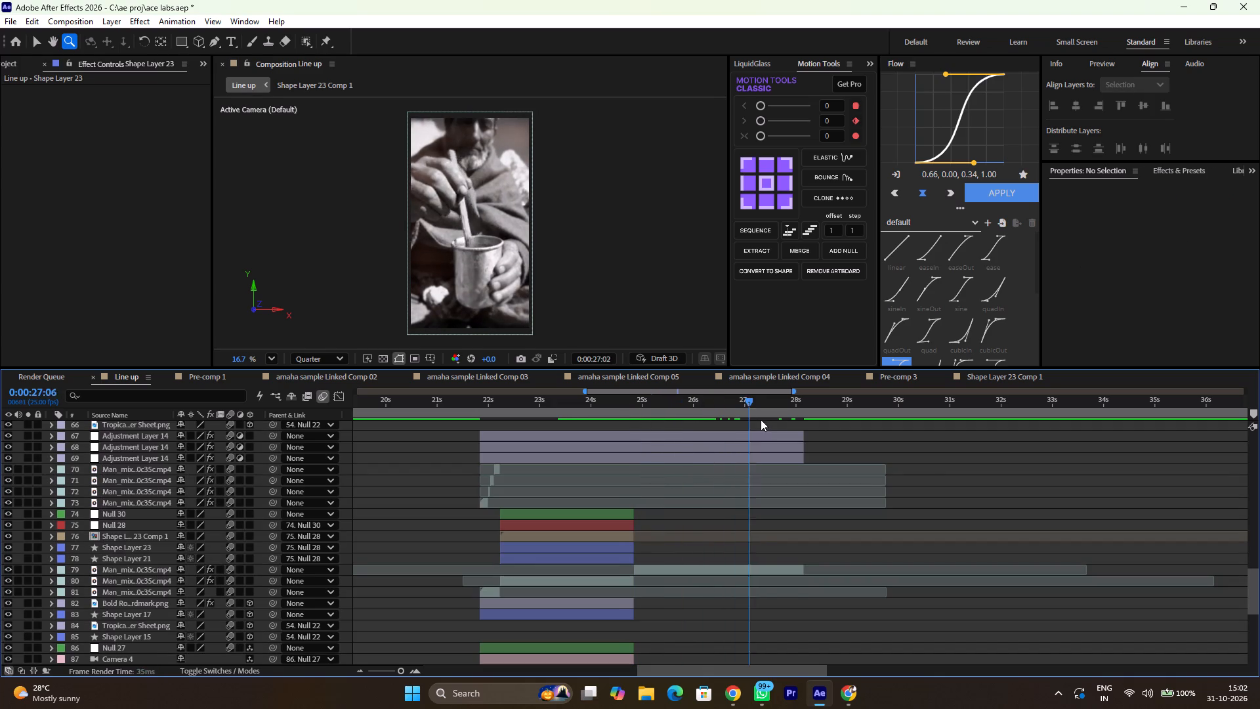
{"action": "left_click_drag", "start_coordinate": [761, 419], "coordinate": [770, 410]}
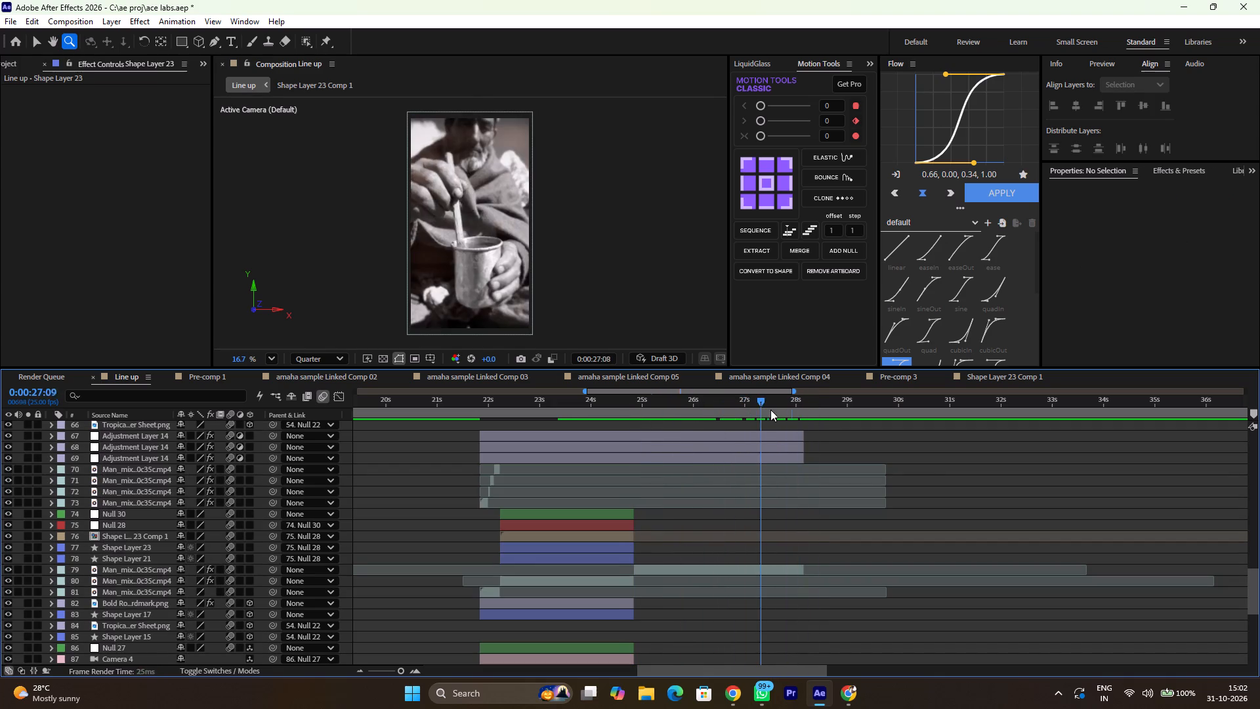
{"action": "left_click_drag", "start_coordinate": [770, 410], "coordinate": [766, 406]}
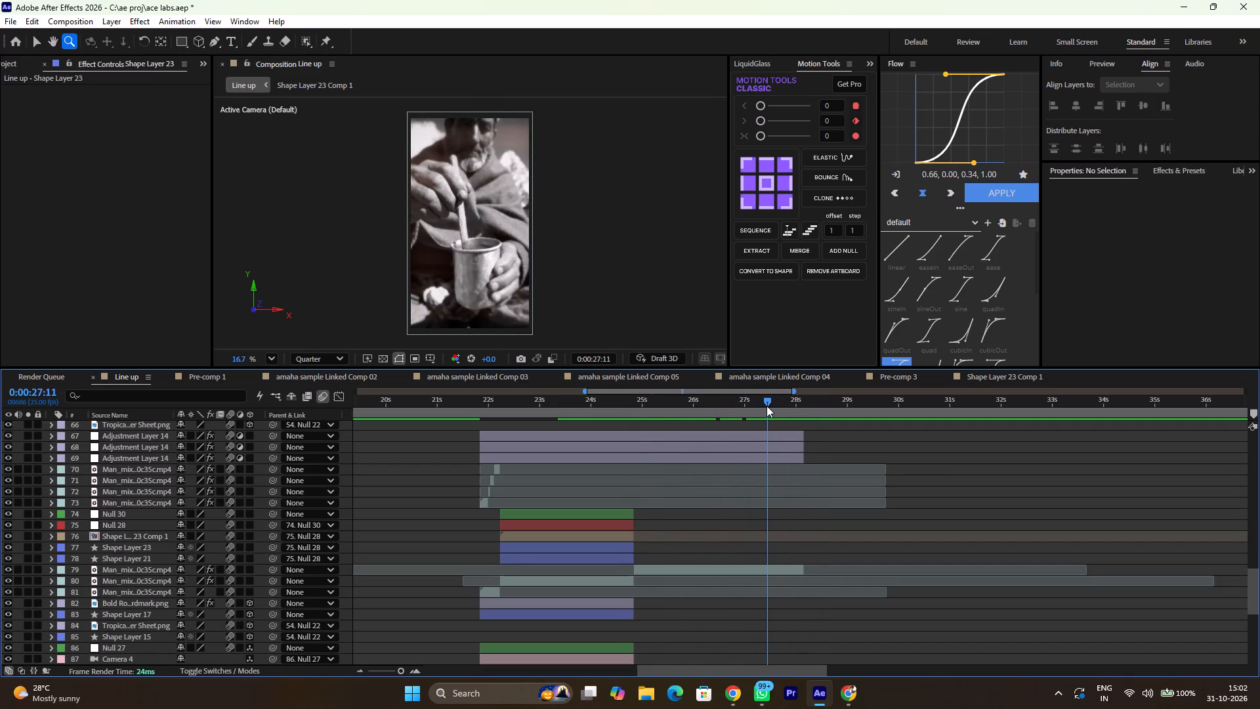
{"action": "left_click_drag", "start_coordinate": [766, 406], "coordinate": [541, 444]}
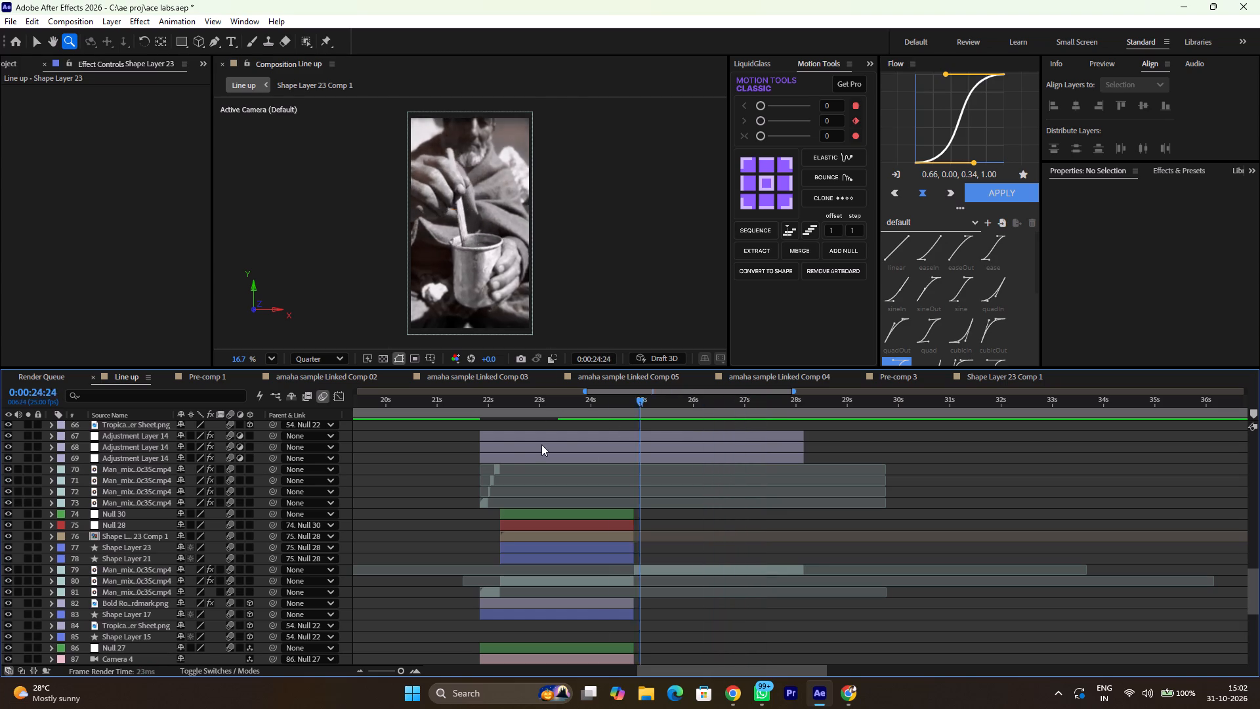
{"action": "left_click_drag", "start_coordinate": [541, 444], "coordinate": [559, 421]}
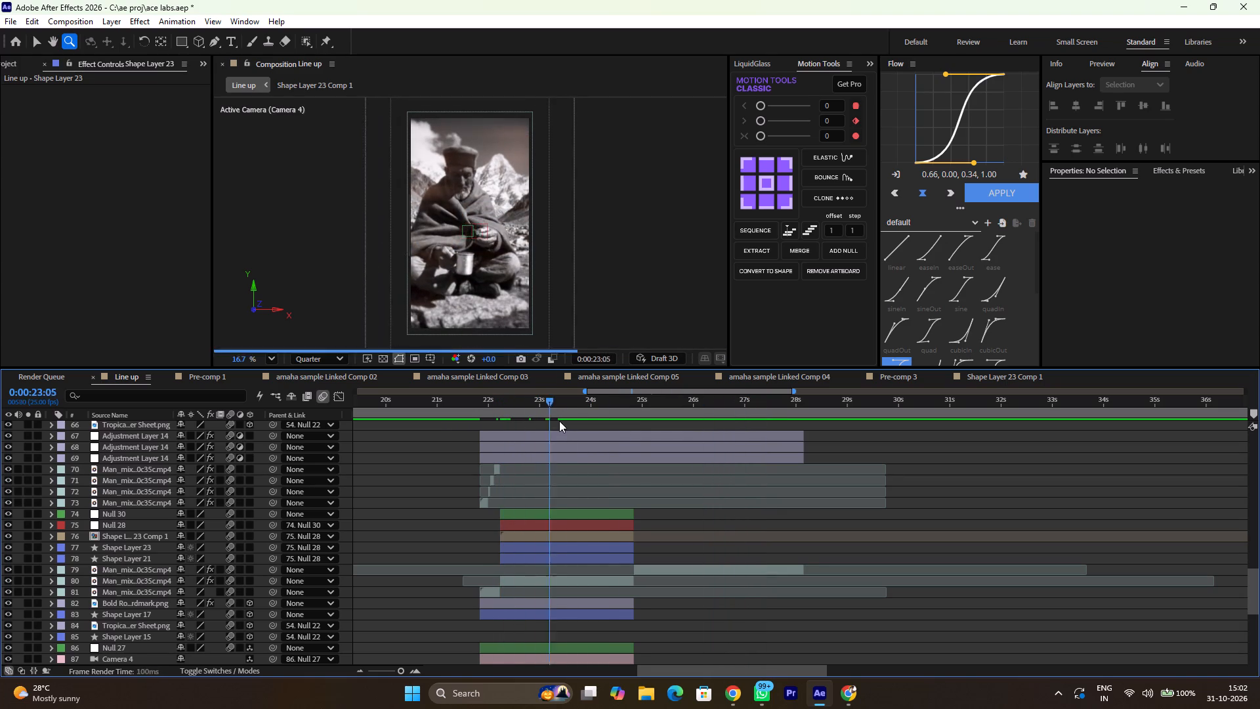
{"action": "left_click_drag", "start_coordinate": [559, 421], "coordinate": [646, 425]}
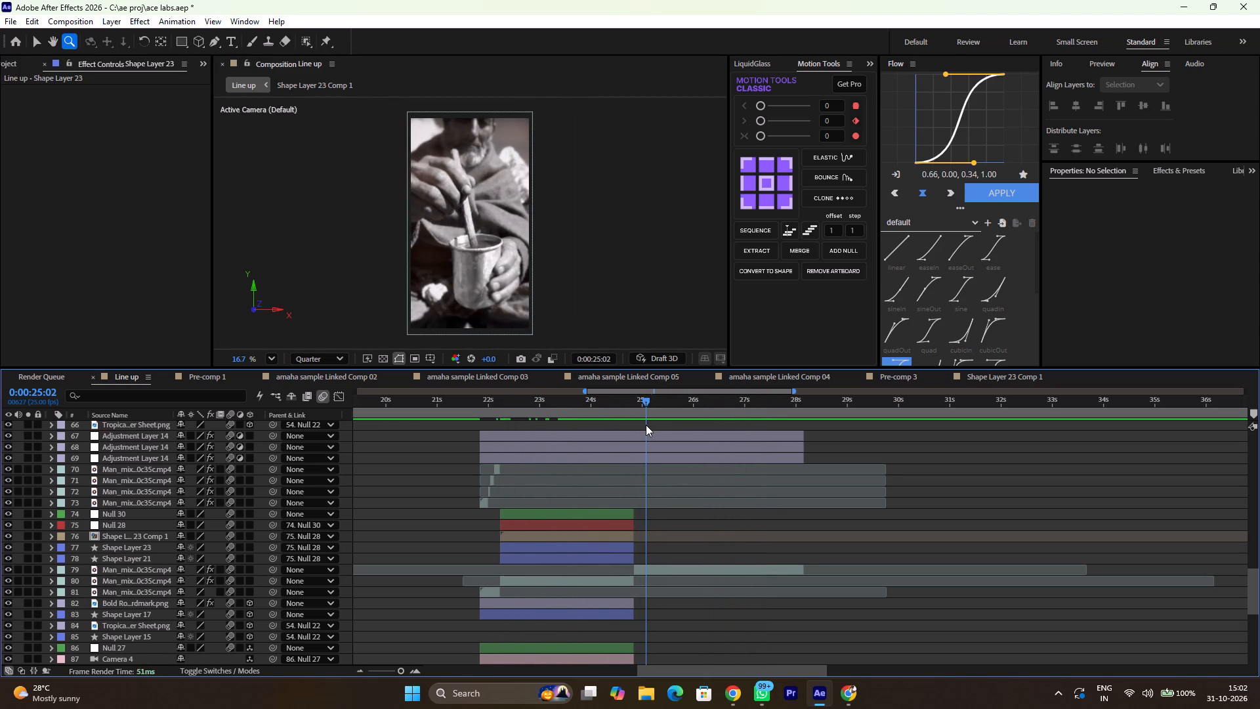
{"action": "left_click_drag", "start_coordinate": [646, 425], "coordinate": [663, 425]}
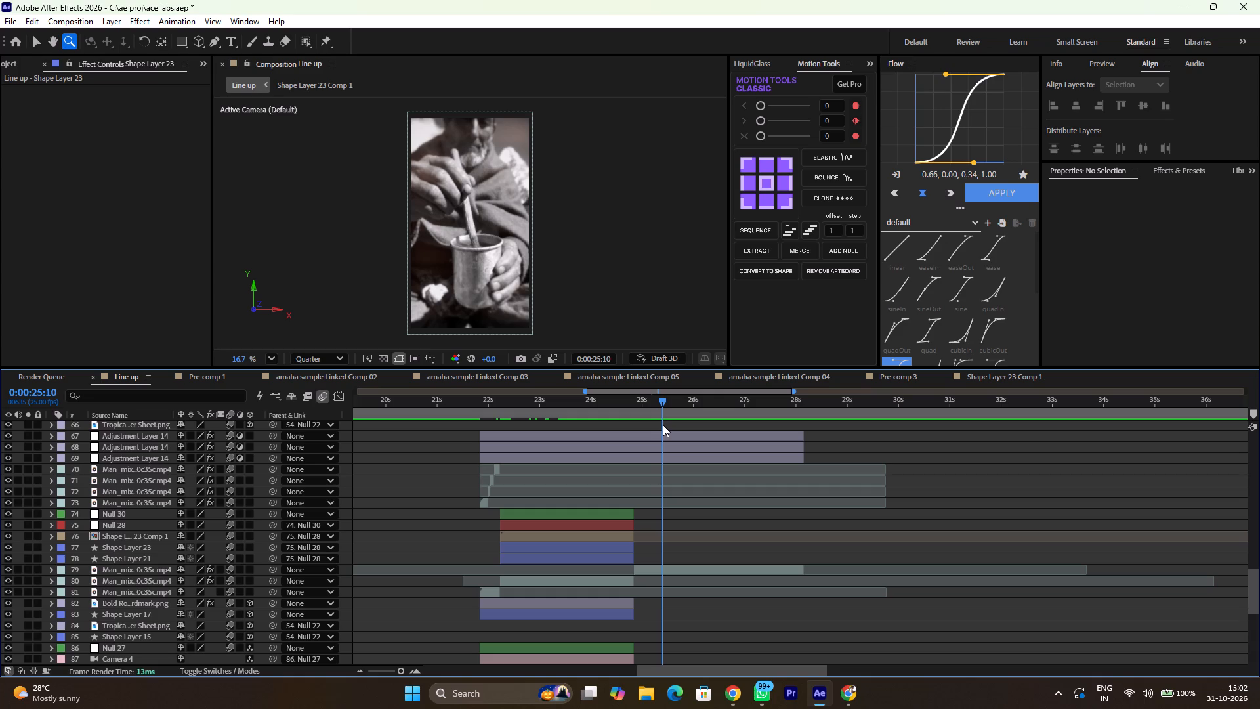
{"action": "left_click_drag", "start_coordinate": [663, 425], "coordinate": [649, 425]}
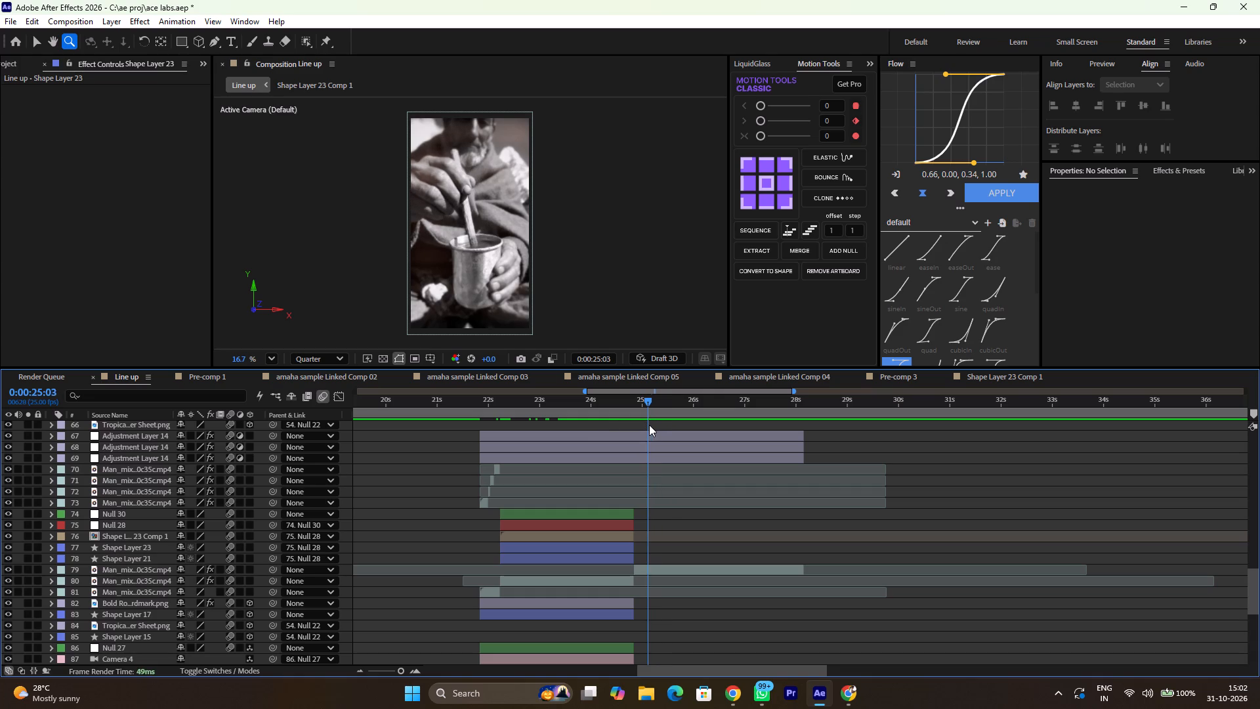
{"action": "left_click_drag", "start_coordinate": [649, 425], "coordinate": [648, 425]}
{"action": "left_click_drag", "start_coordinate": [648, 425], "coordinate": [648, 425]}
{"action": "left_click_drag", "start_coordinate": [648, 425], "coordinate": [648, 425]}
Review the shilajit scene and close-up mixing shot between about 0:00:21:16 and 0:00:26:22, finishing at the 0:00:24:21 cut.
{"action": "left_click_drag", "start_coordinate": [648, 425], "coordinate": [648, 425]}
{"action": "left_click_drag", "start_coordinate": [648, 398], "coordinate": [741, 423]}
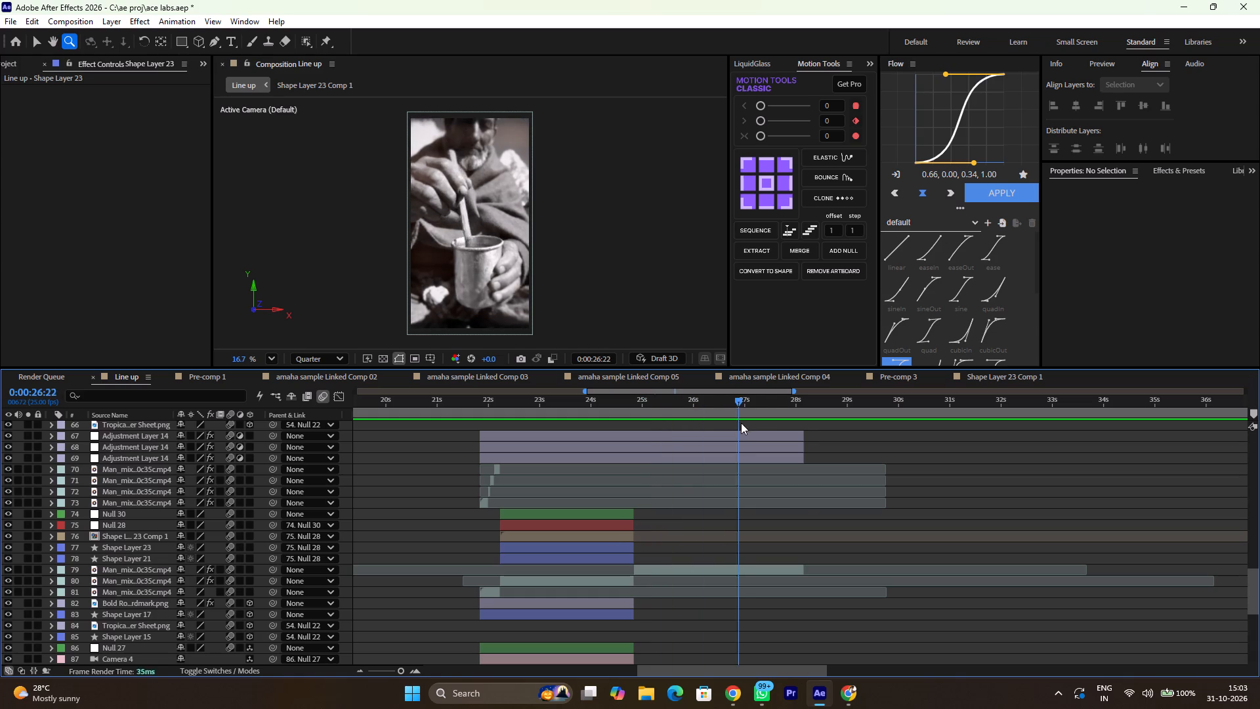
{"action": "left_click_drag", "start_coordinate": [741, 423], "coordinate": [470, 430]}
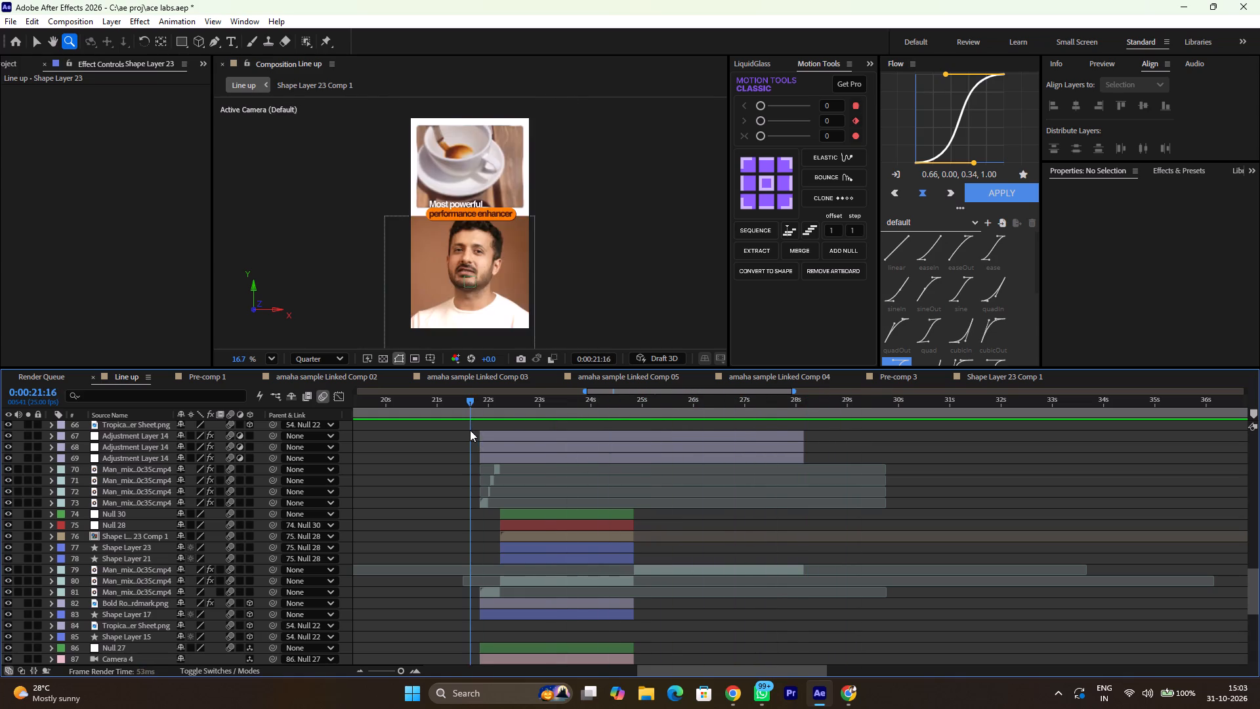
{"action": "left_click_drag", "start_coordinate": [470, 430], "coordinate": [588, 452]}
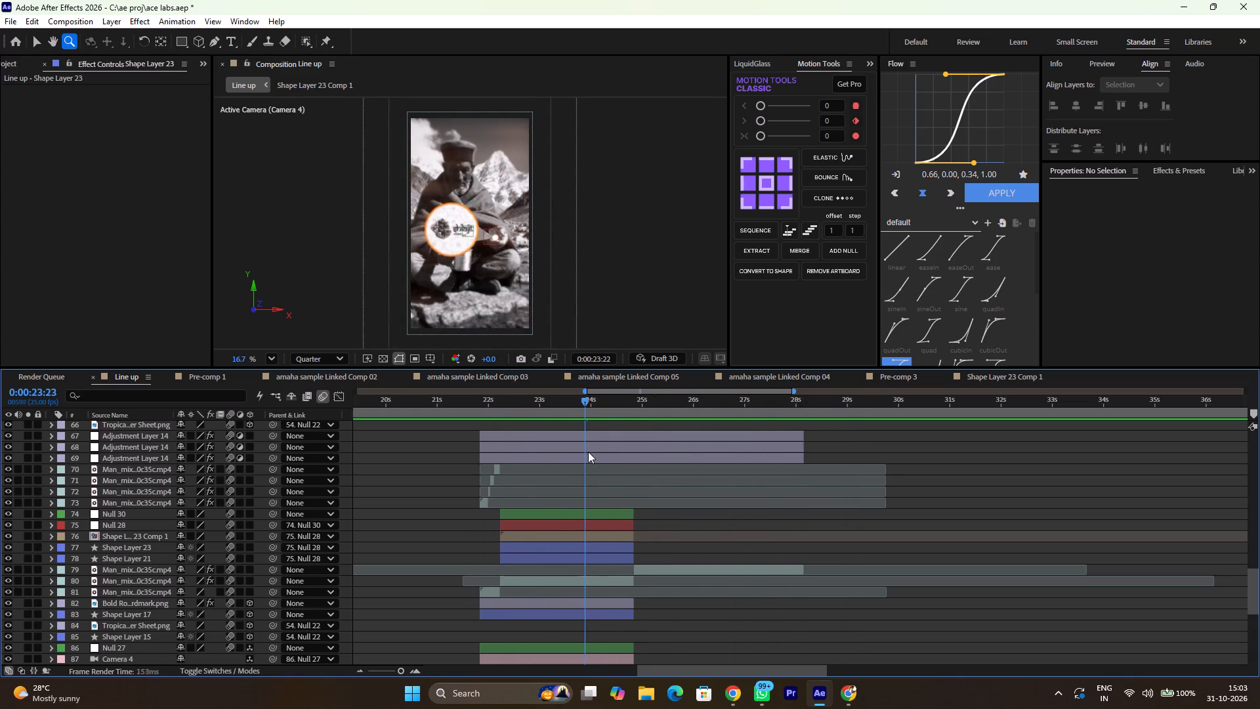
{"action": "left_click_drag", "start_coordinate": [588, 452], "coordinate": [646, 463]}
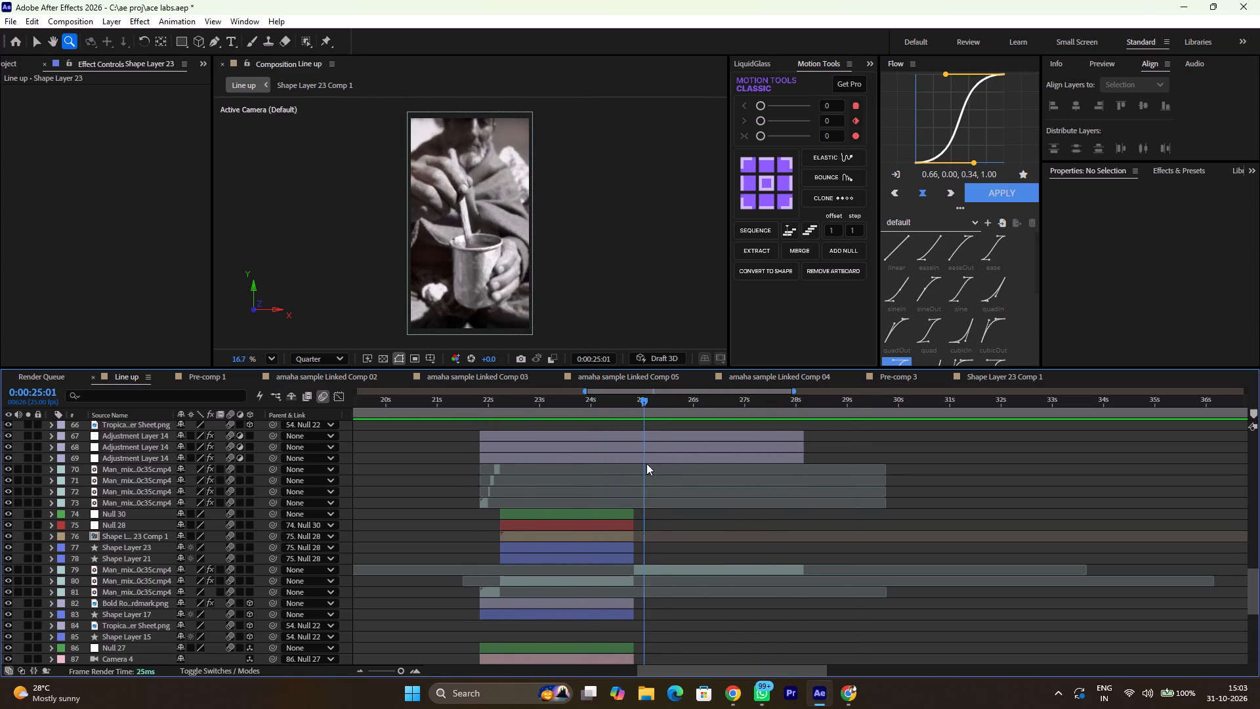
{"action": "left_click_drag", "start_coordinate": [646, 463], "coordinate": [645, 469]}
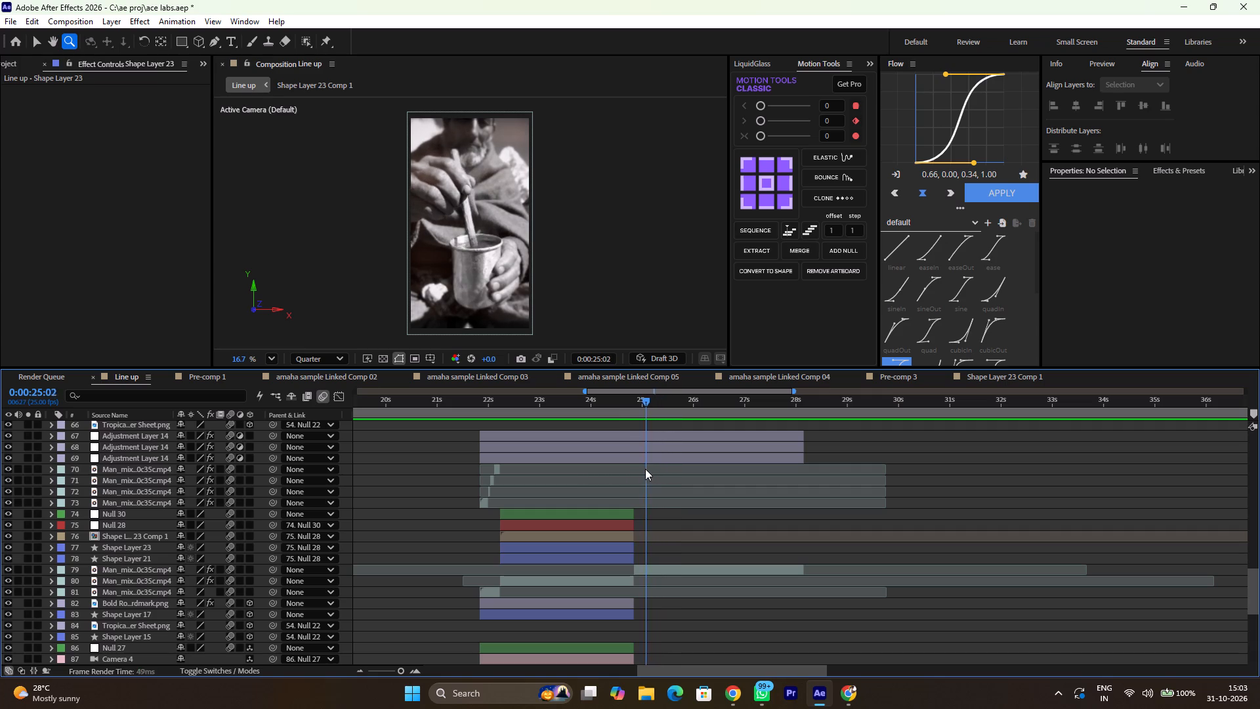
{"action": "left_click_drag", "start_coordinate": [645, 469], "coordinate": [634, 469]}
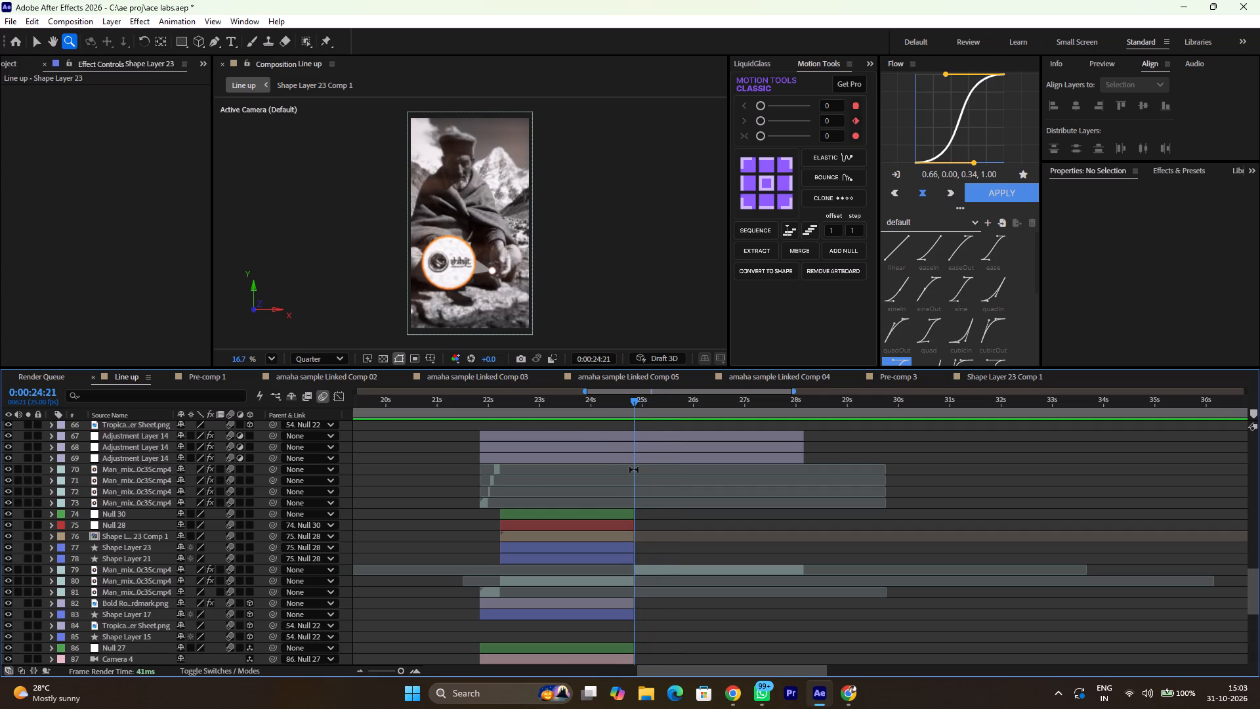
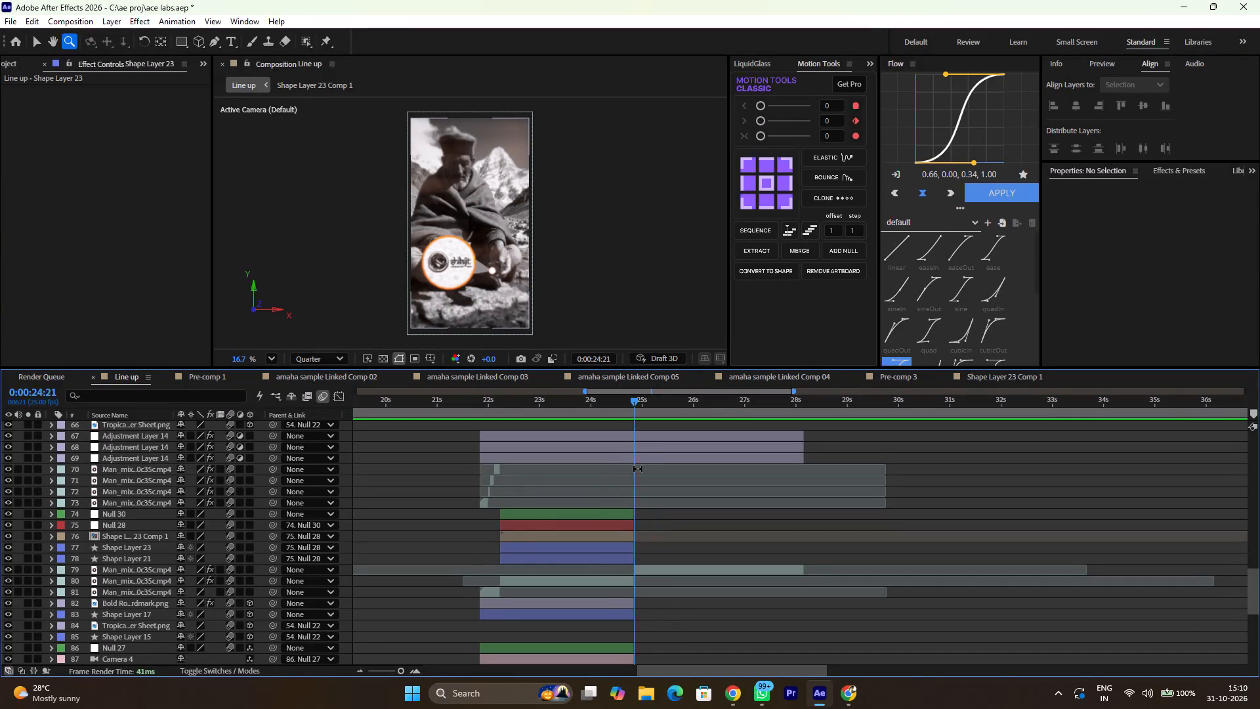
Select the Man_mixing_shilajit_in_water video layer whose visible segment starts at the 0:00:24:21 cut.
{"action": "left_click", "coordinate": [658, 568]}
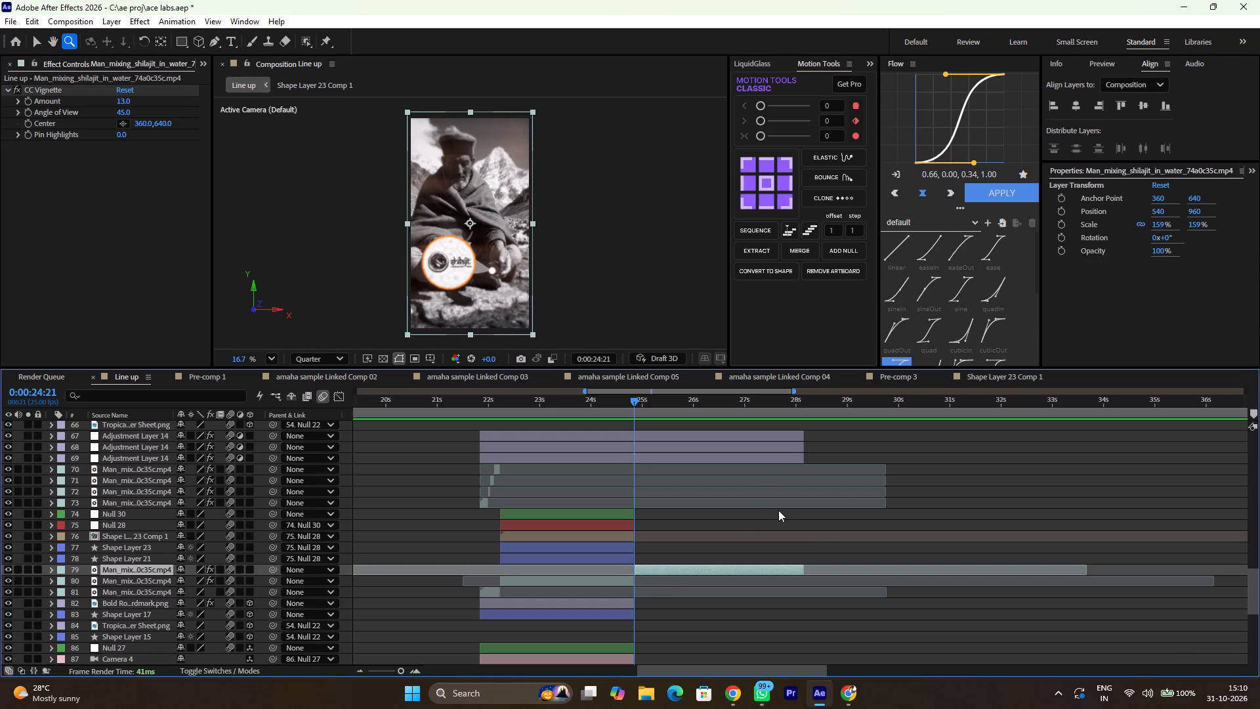
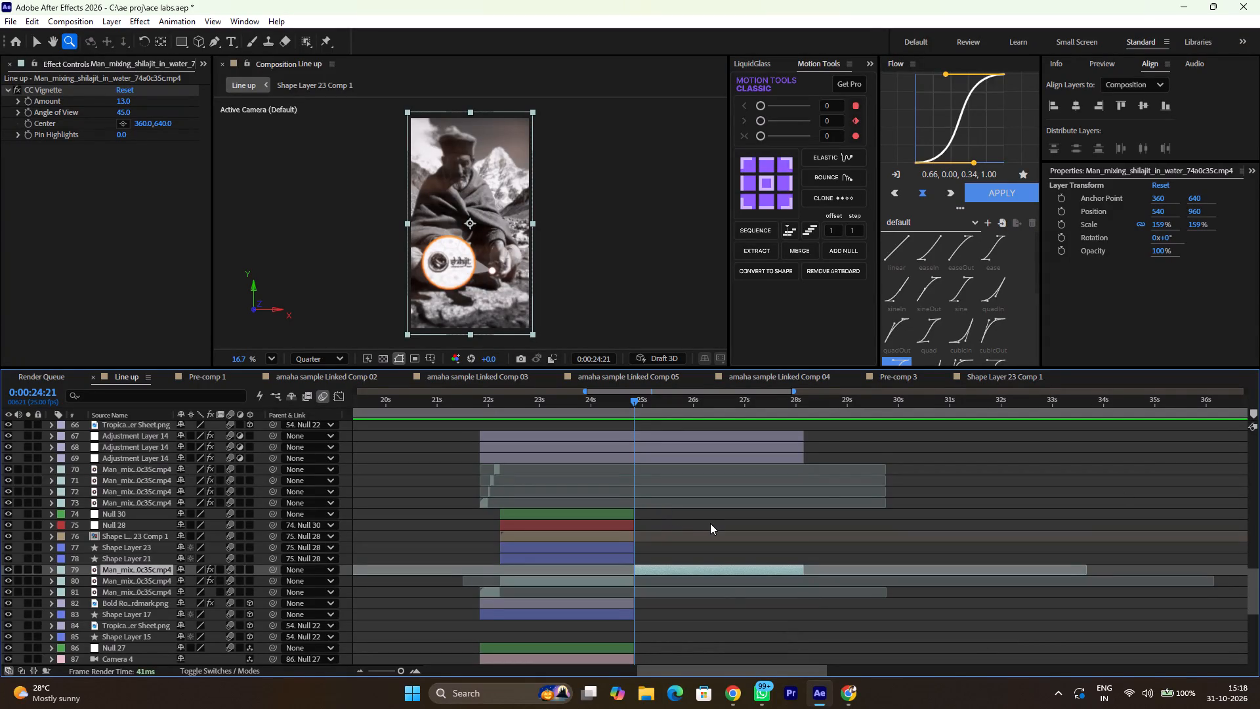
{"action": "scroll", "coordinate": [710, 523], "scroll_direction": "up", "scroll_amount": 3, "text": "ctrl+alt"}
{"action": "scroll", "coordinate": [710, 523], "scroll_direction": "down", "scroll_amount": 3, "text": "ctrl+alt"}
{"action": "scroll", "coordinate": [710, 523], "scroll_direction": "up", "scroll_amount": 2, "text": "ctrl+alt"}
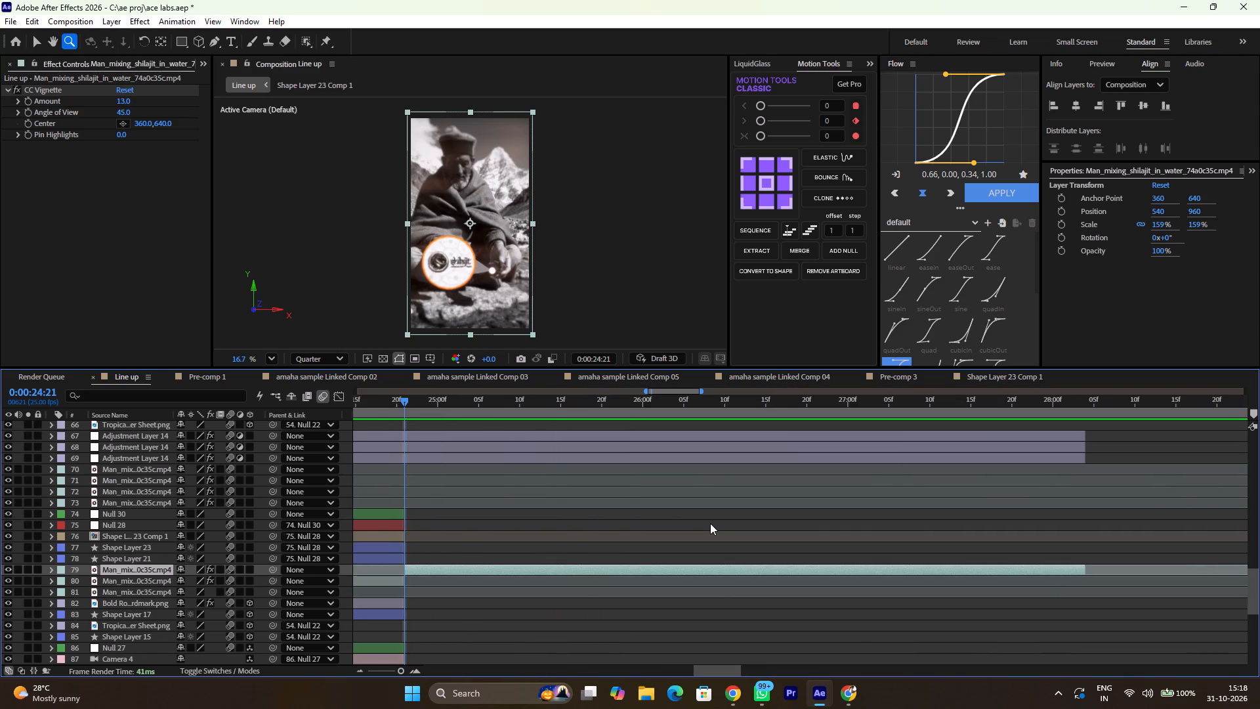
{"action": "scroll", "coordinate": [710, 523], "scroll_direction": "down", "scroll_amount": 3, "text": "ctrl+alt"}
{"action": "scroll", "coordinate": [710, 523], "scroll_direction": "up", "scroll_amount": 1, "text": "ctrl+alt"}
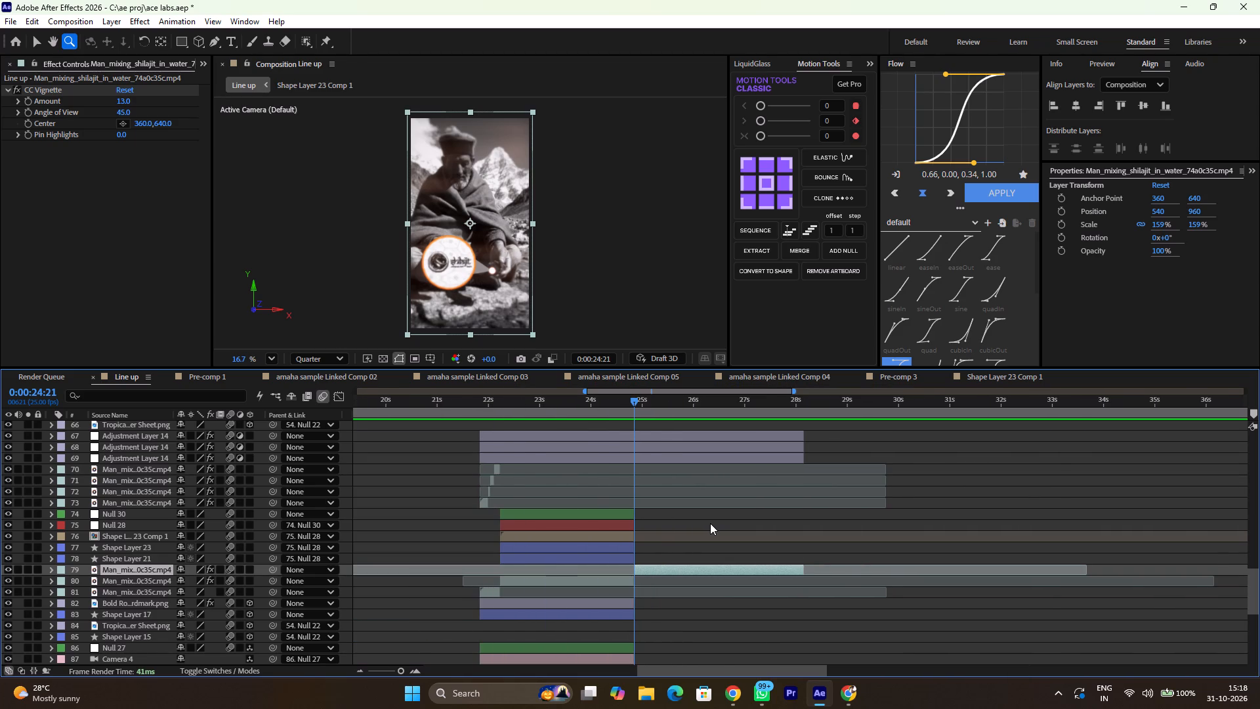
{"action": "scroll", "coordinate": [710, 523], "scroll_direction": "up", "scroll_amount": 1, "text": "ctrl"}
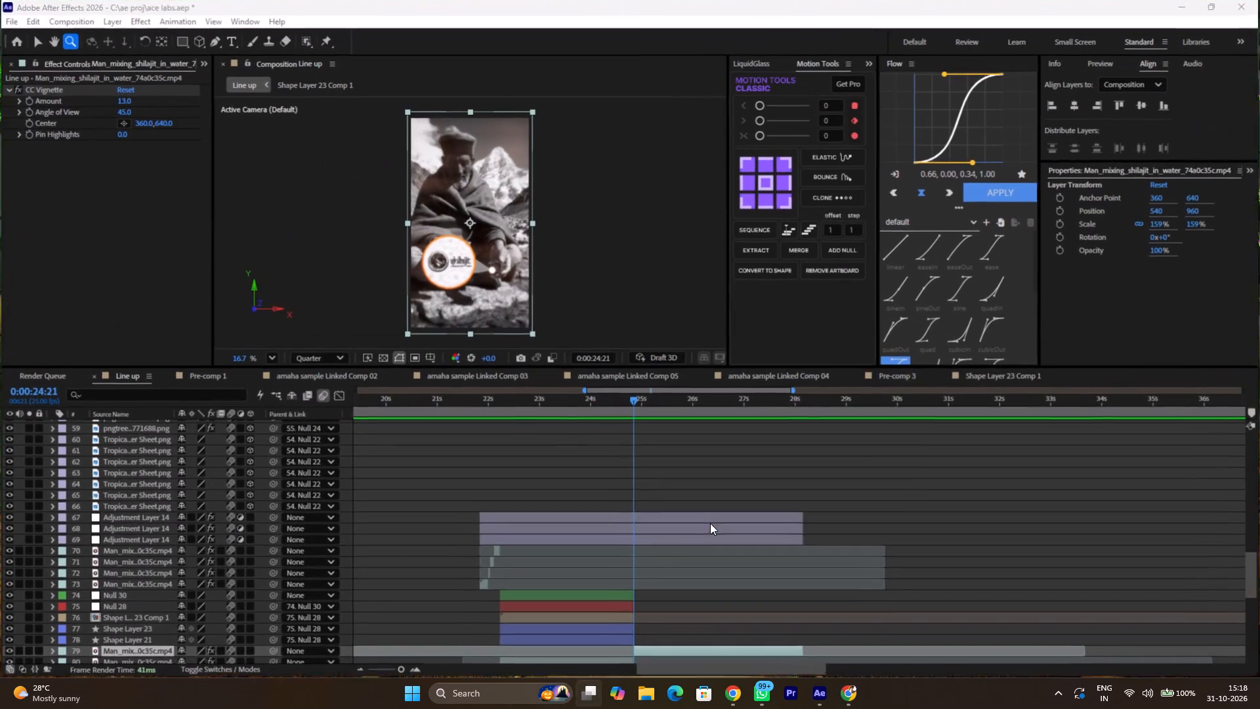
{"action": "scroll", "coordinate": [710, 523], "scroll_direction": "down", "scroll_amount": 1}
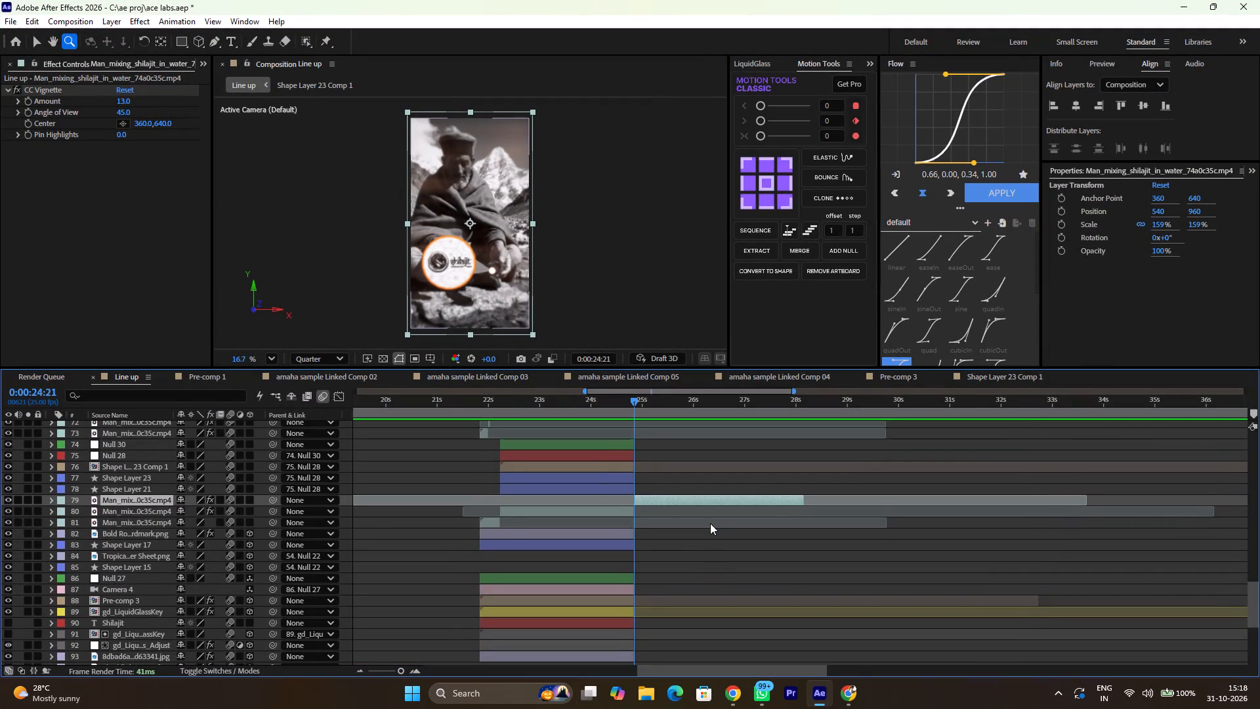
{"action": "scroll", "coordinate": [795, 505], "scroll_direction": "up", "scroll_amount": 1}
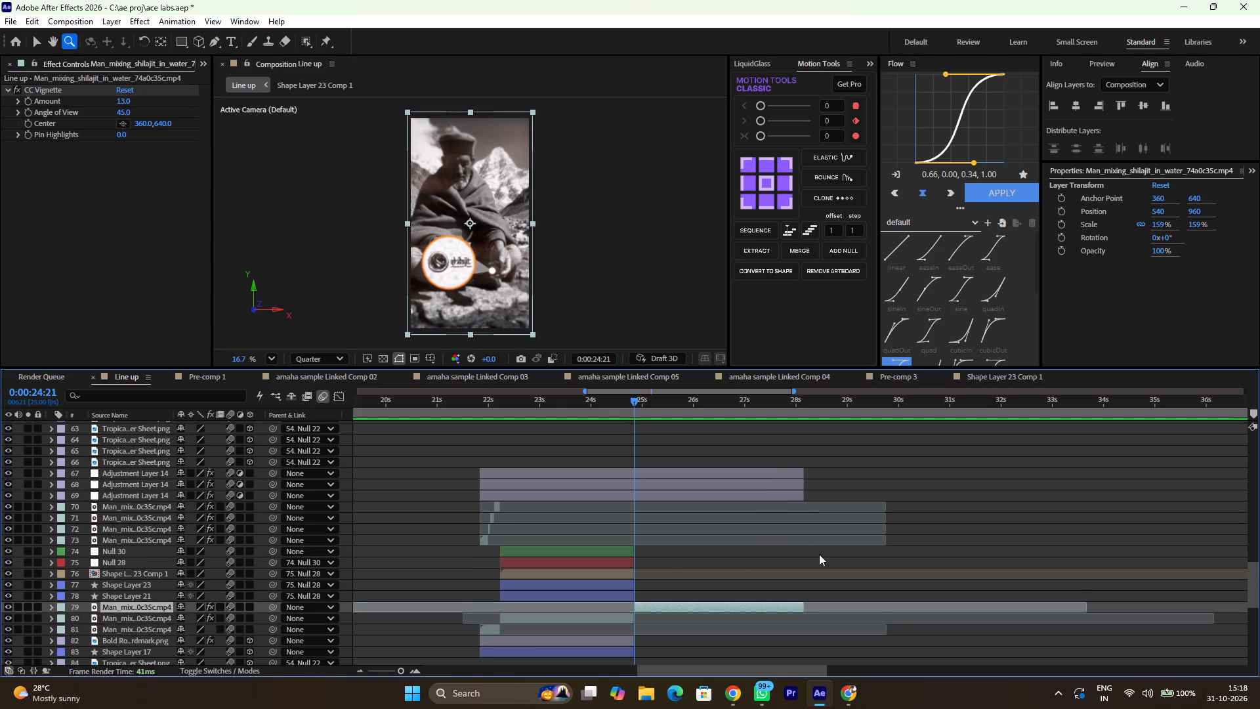
Save the ace labs project under its existing name.
{"action": "key", "text": "ctrl+s"}
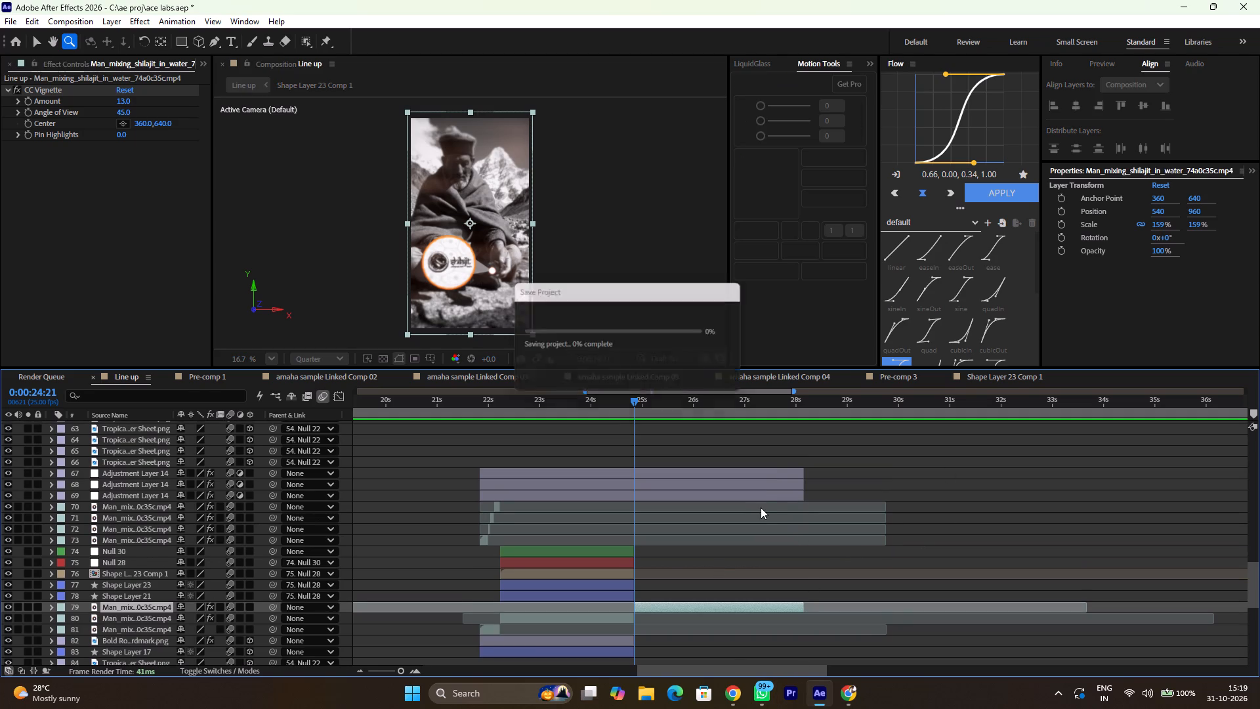